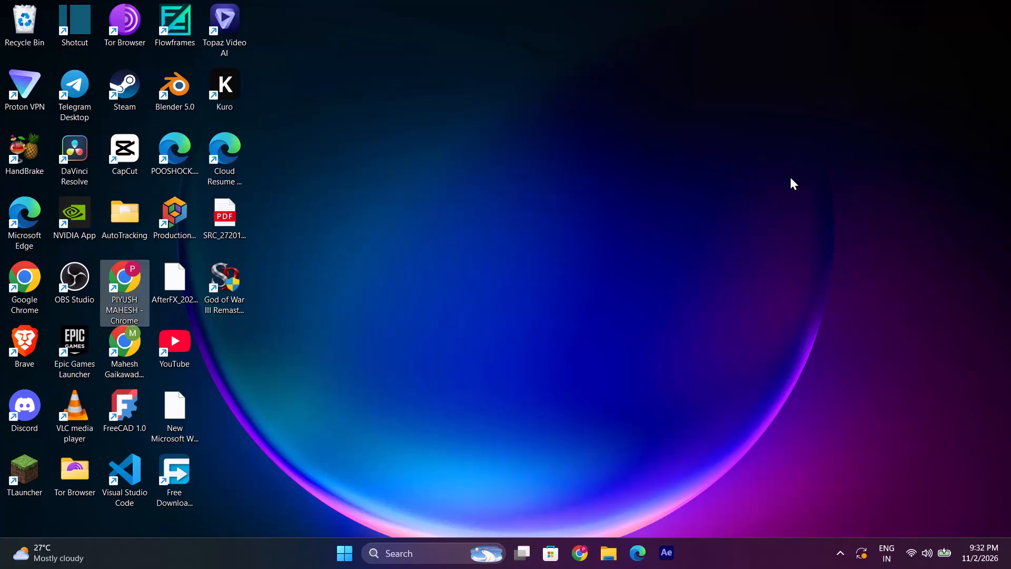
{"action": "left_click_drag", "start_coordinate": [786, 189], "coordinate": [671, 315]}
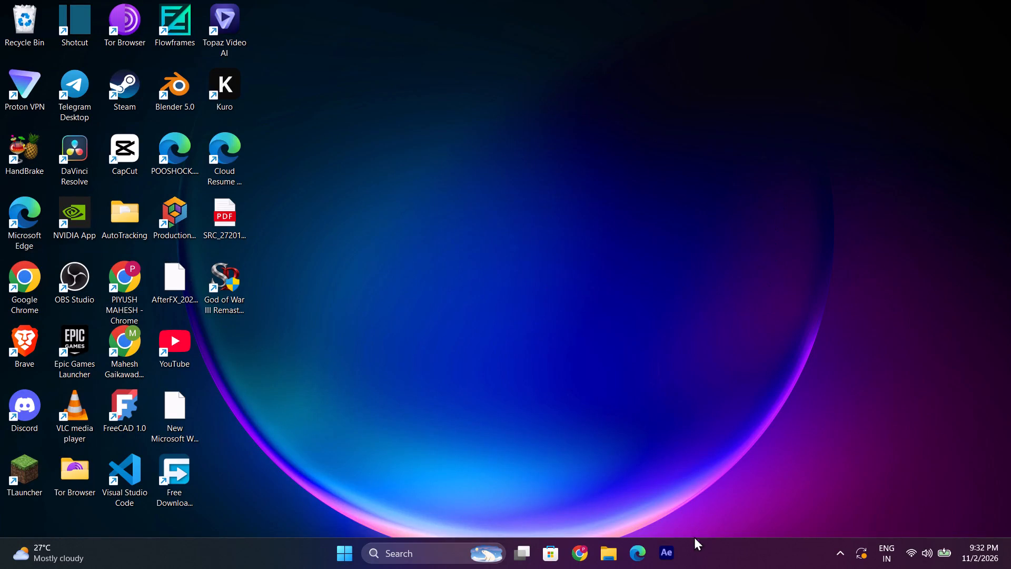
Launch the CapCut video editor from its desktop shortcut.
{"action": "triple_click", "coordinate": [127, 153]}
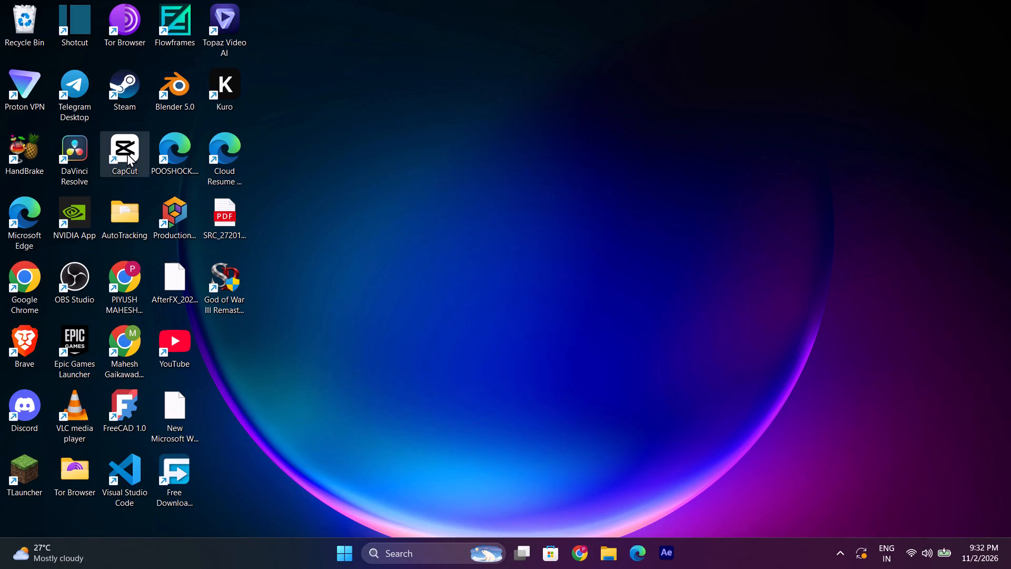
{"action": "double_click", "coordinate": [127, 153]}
Turn off both Wi-Fi and Bluetooth in the Windows quick settings.
{"action": "left_click", "coordinate": [916, 547]}
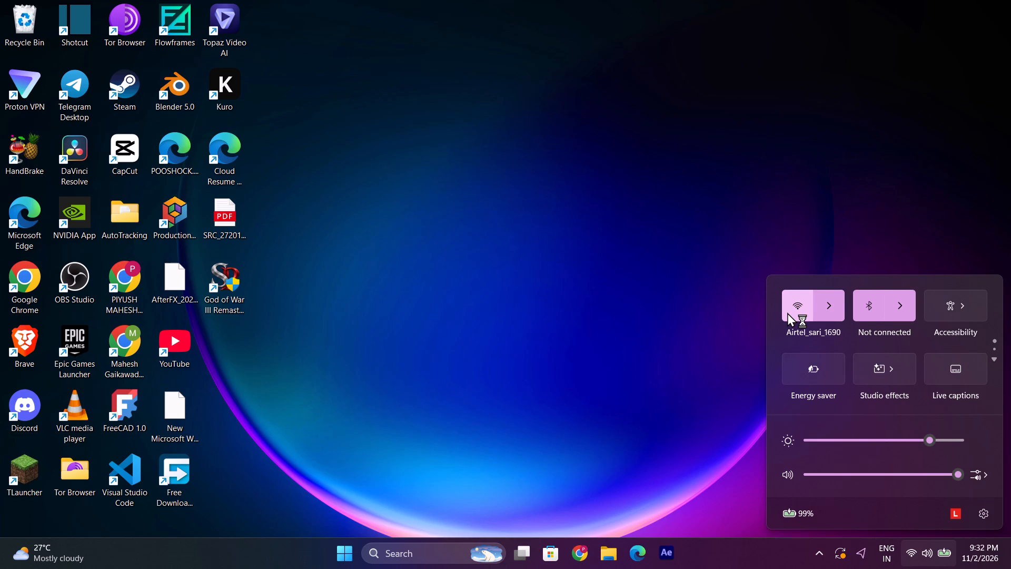
{"action": "left_click", "coordinate": [787, 312]}
{"action": "left_click", "coordinate": [878, 309]}
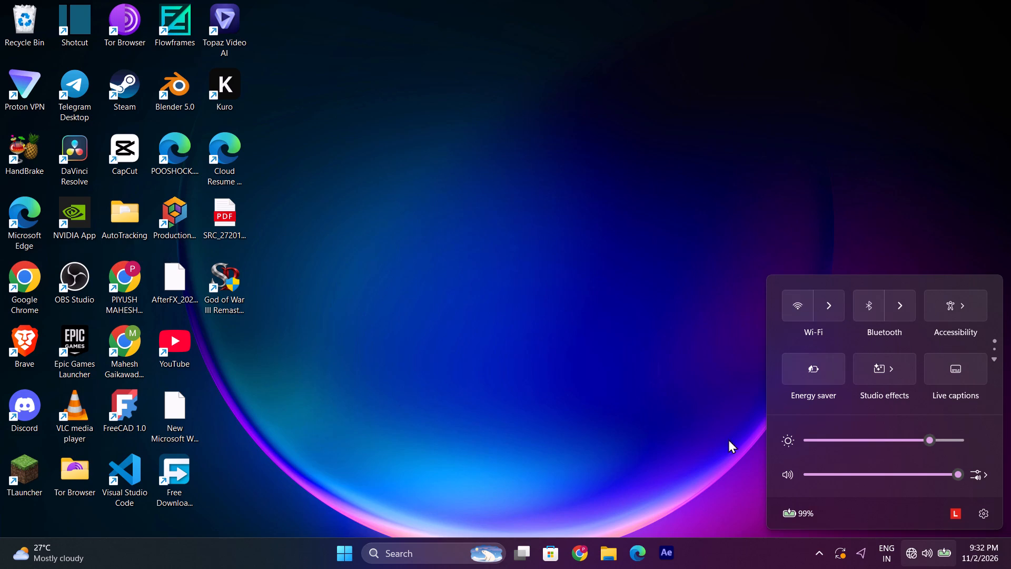
Launch CapCut again from its desktop shortcut with the network connections turned off.
{"action": "triple_click", "coordinate": [135, 164]}
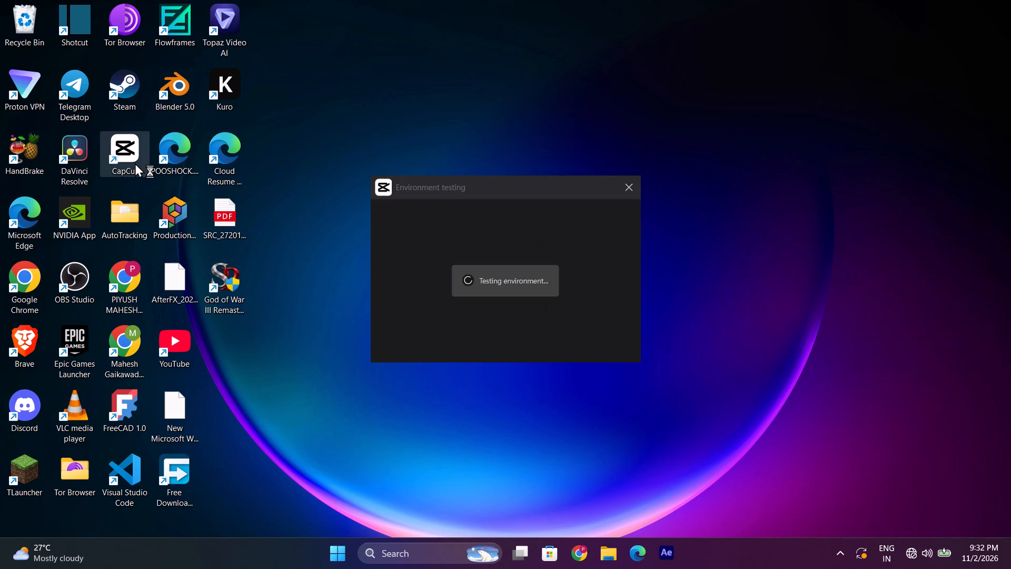
{"action": "double_click", "coordinate": [135, 163]}
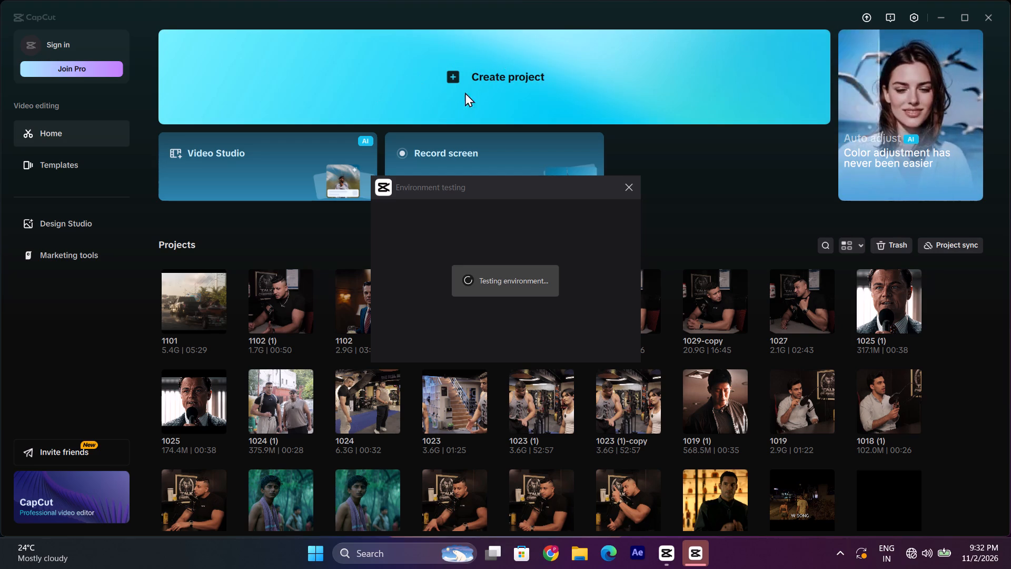
Dismiss the environment test and open project 1101.
{"action": "left_click", "coordinate": [634, 185]}
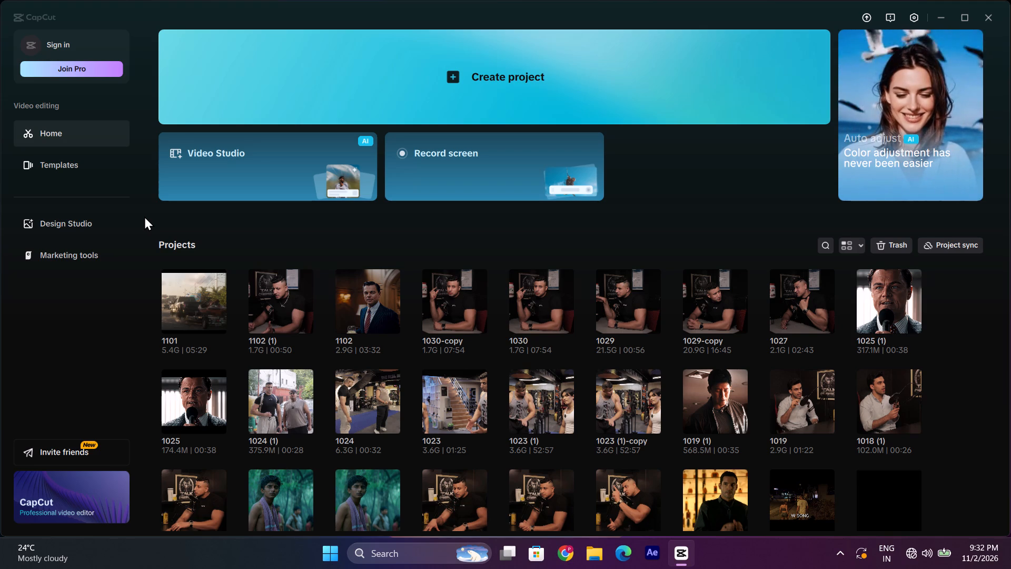
{"action": "left_click", "coordinate": [181, 287]}
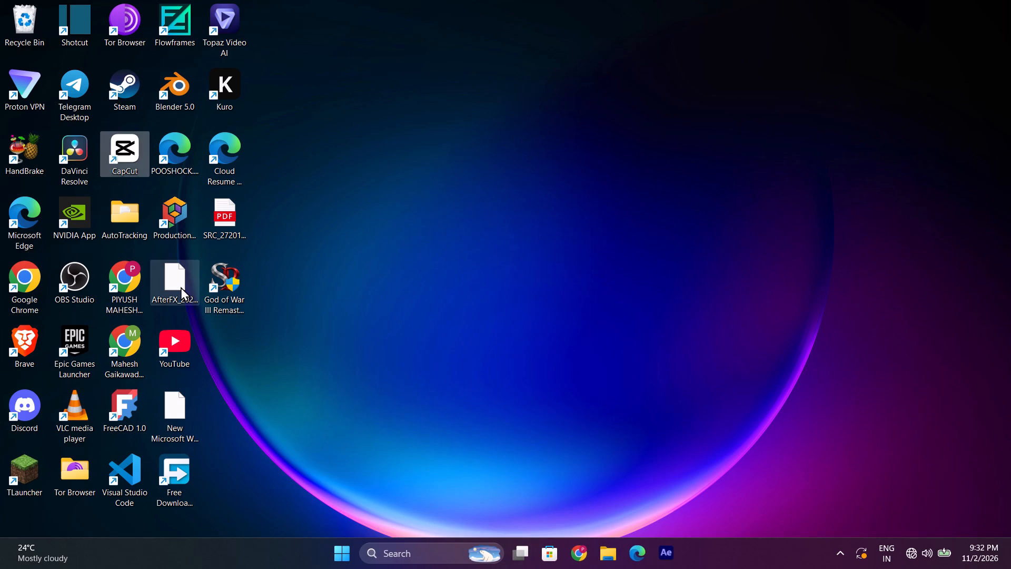
Launch After Effects, acknowledge the disk cache warning and close its start screen.
{"action": "left_click", "coordinate": [661, 548]}
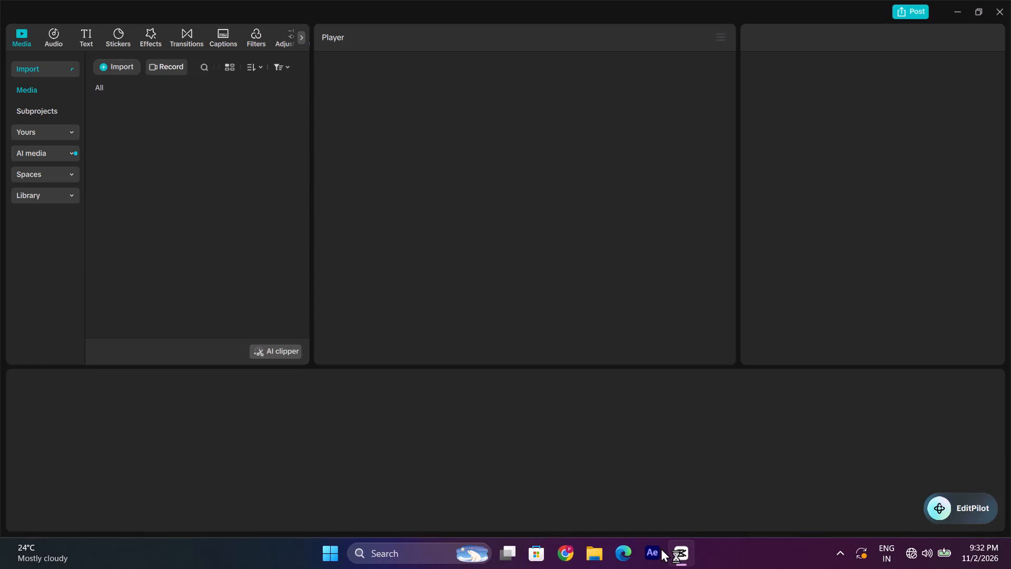
{"action": "left_click", "coordinate": [660, 548]}
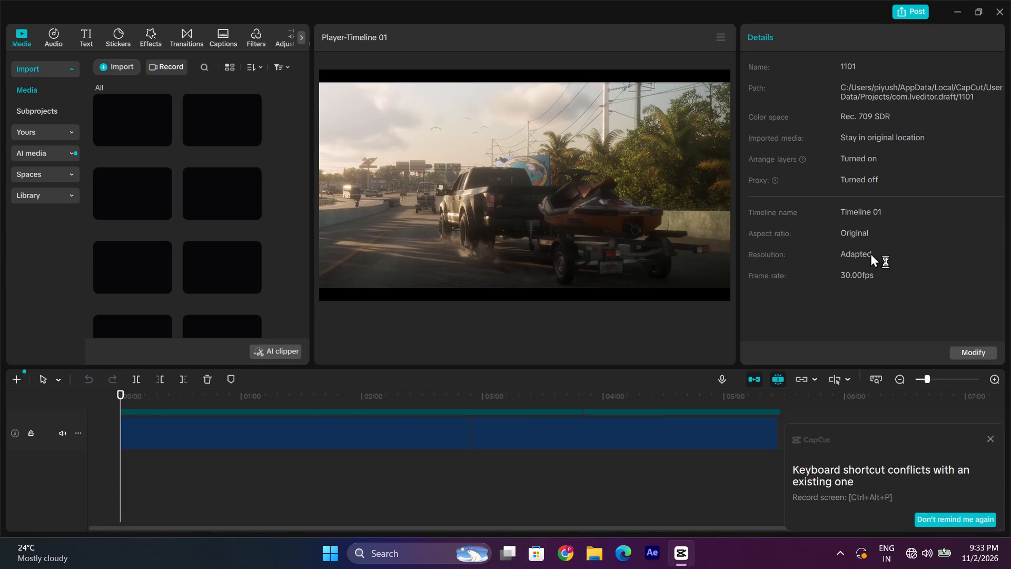
{"action": "left_click", "coordinate": [663, 393]}
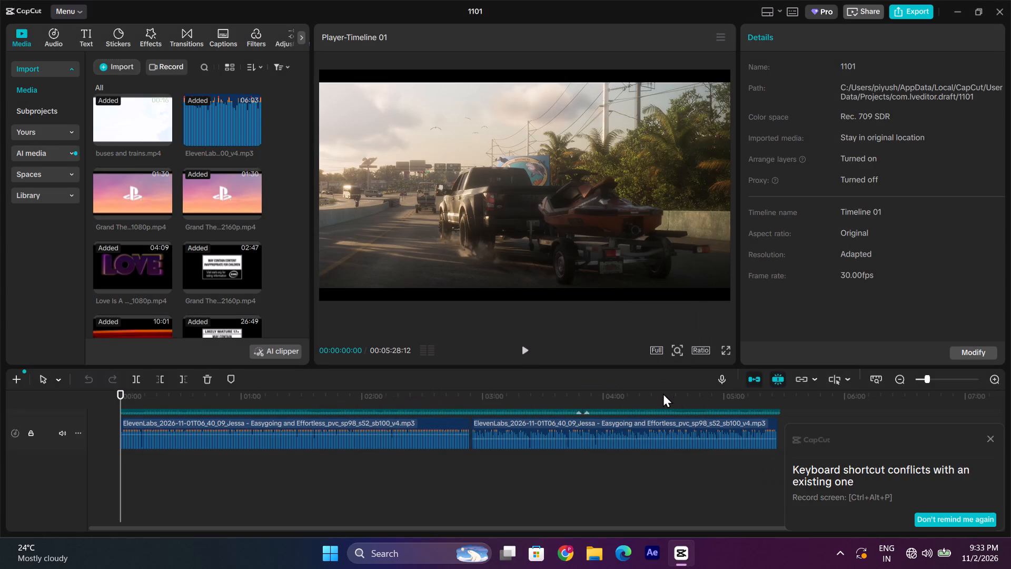
{"action": "left_click", "coordinate": [965, 16]}
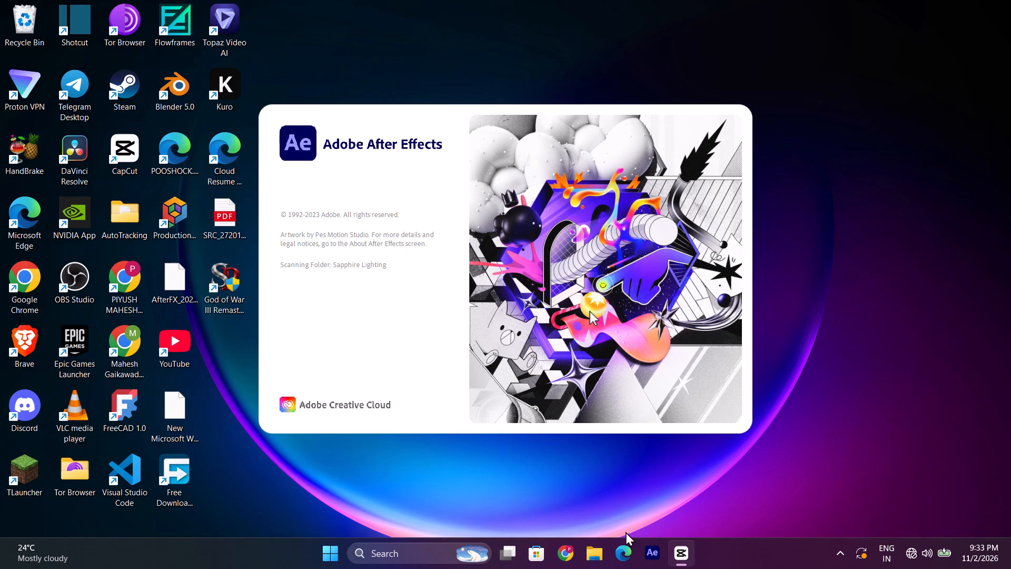
{"action": "double_click", "coordinate": [653, 551]}
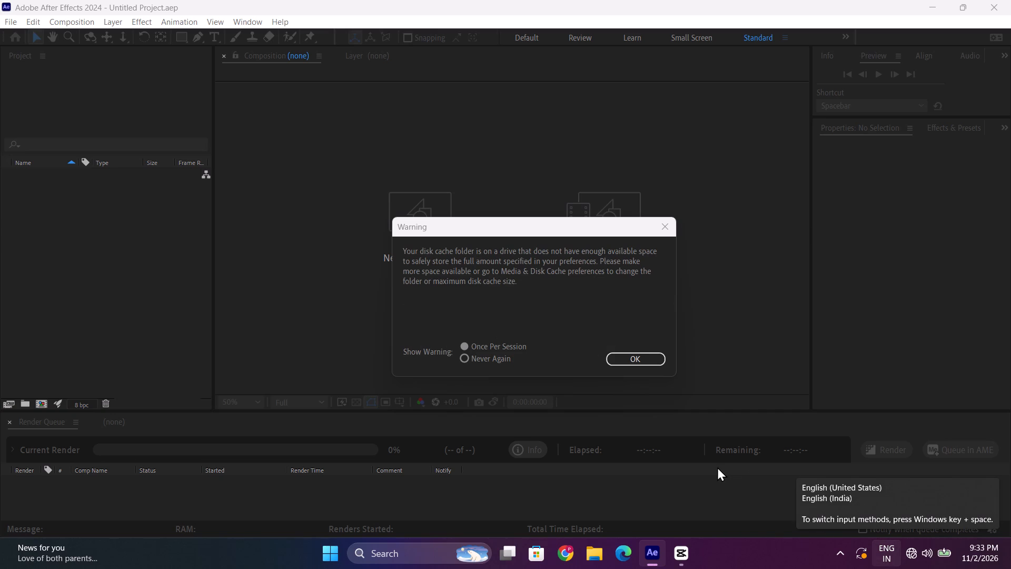
{"action": "left_click", "coordinate": [638, 362]}
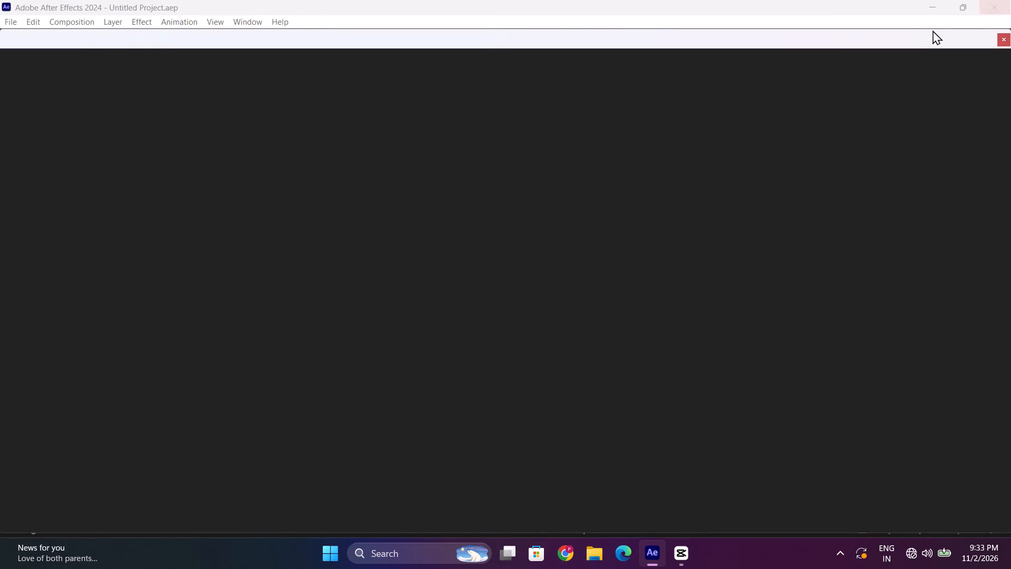
{"action": "left_click", "coordinate": [1009, 41]}
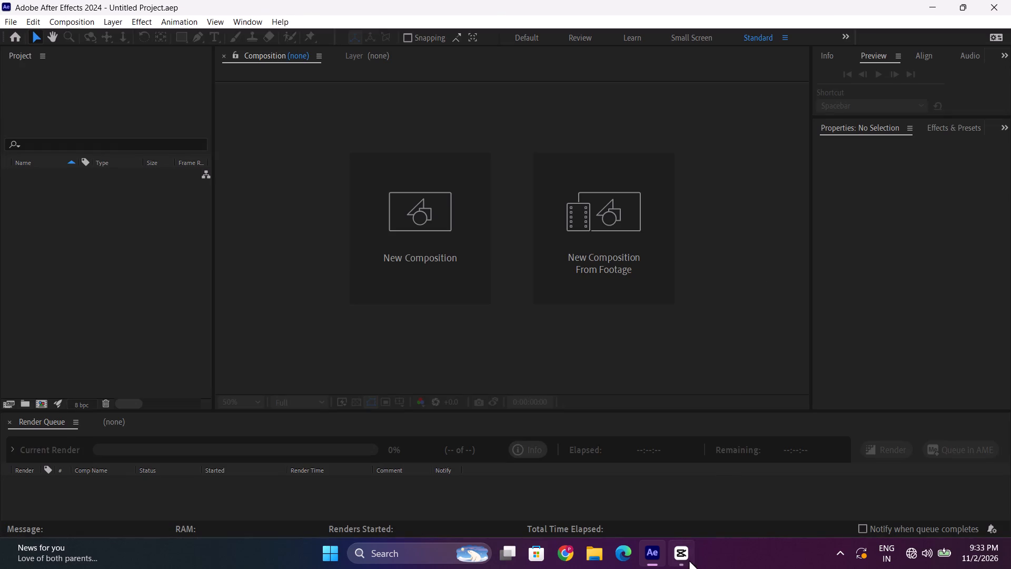
Switch back to CapCut and dismiss the keyboard shortcut conflict notice.
{"action": "left_click", "coordinate": [689, 560]}
{"action": "scroll", "coordinate": [621, 452], "scroll_direction": "up", "scroll_amount": 2}
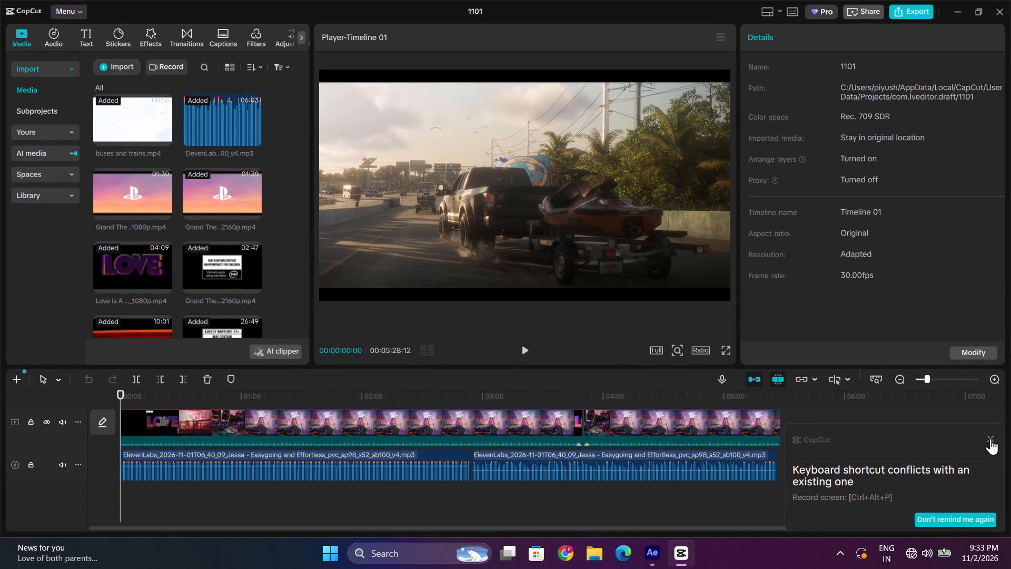
{"action": "left_click", "coordinate": [990, 438]}
{"action": "left_click", "coordinate": [990, 438]}
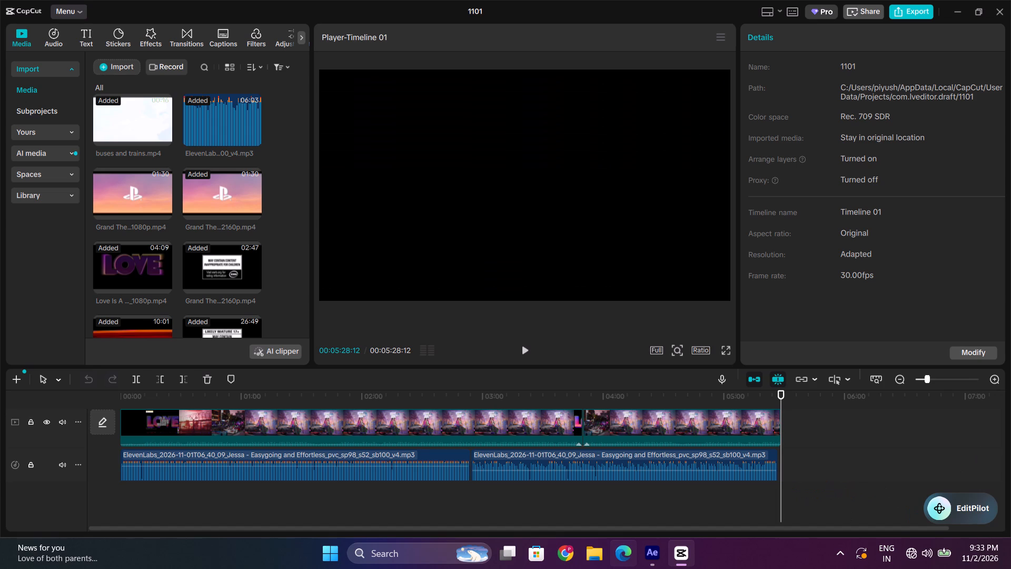
Play the timeline from 00:04:56:08, where the gap in the overlay video track begins.
{"action": "scroll", "coordinate": [490, 565], "scroll_direction": "up", "scroll_amount": 2}
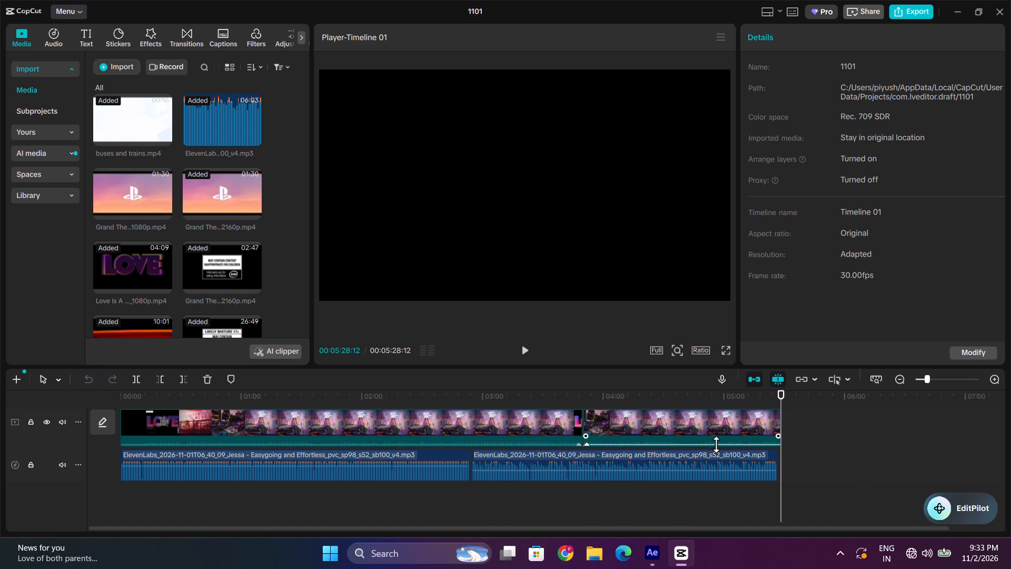
{"action": "scroll", "coordinate": [716, 444], "scroll_direction": "up", "scroll_amount": 3}
{"action": "left_click", "coordinate": [716, 391]}
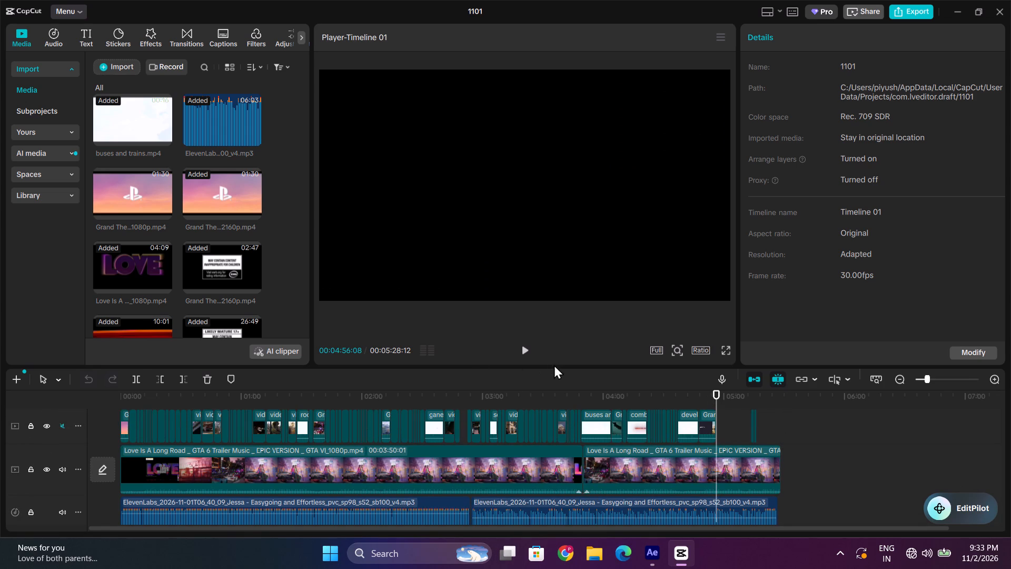
{"action": "left_click", "coordinate": [521, 348]}
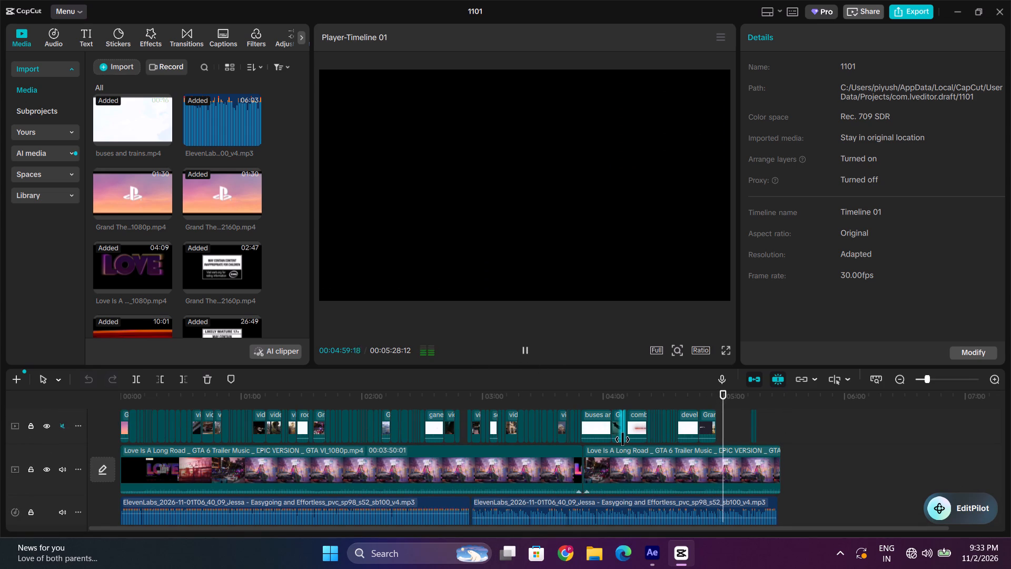
{"action": "left_click", "coordinate": [715, 402]}
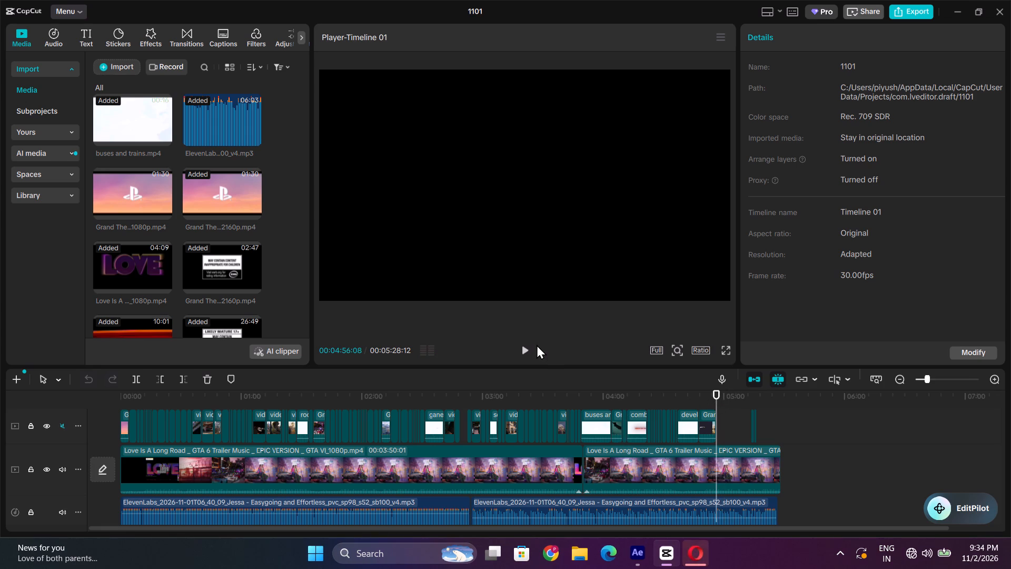
{"action": "key", "text": "space"}
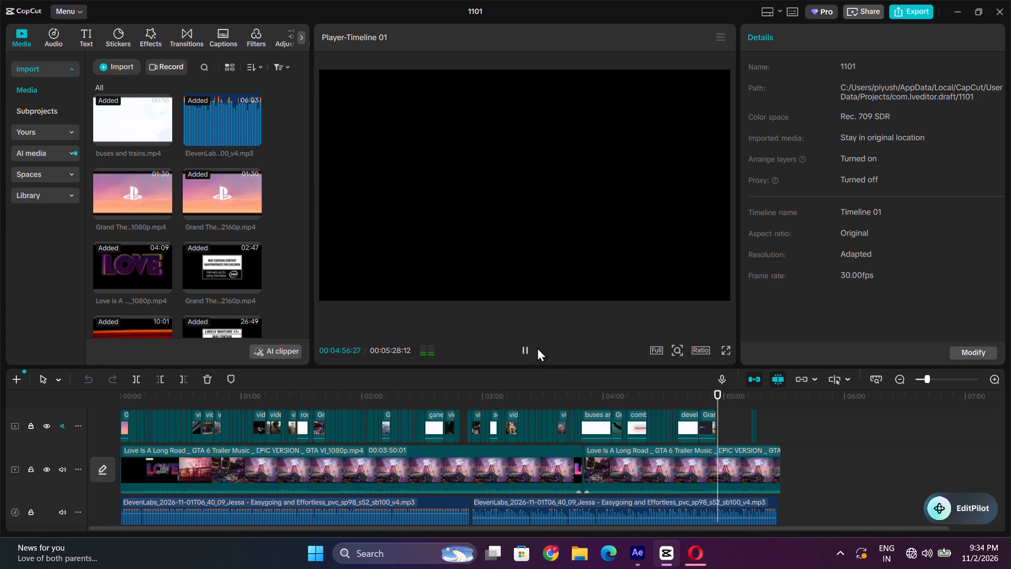
{"action": "triple_click", "coordinate": [1002, 382]}
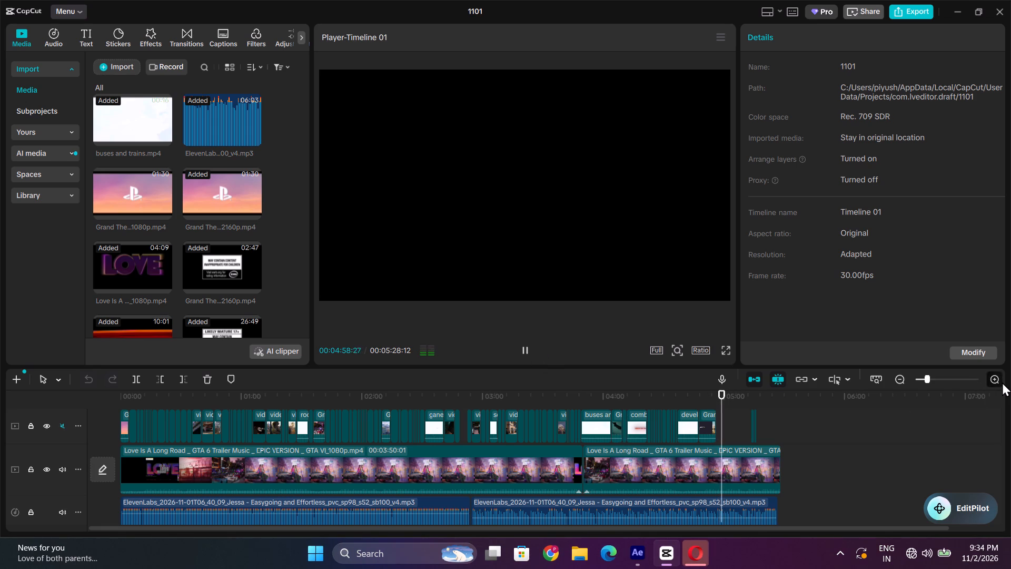
{"action": "double_click", "coordinate": [998, 375]}
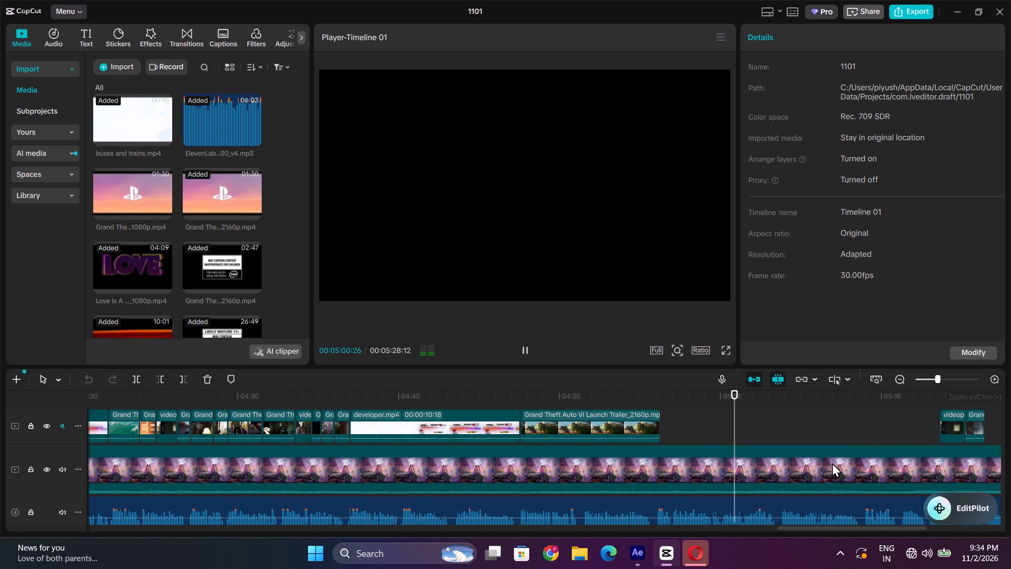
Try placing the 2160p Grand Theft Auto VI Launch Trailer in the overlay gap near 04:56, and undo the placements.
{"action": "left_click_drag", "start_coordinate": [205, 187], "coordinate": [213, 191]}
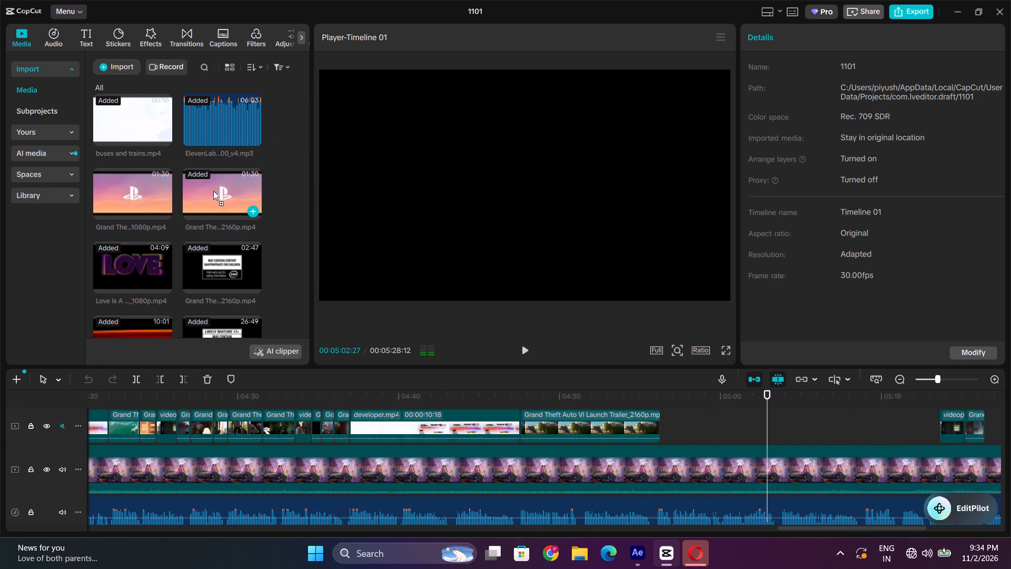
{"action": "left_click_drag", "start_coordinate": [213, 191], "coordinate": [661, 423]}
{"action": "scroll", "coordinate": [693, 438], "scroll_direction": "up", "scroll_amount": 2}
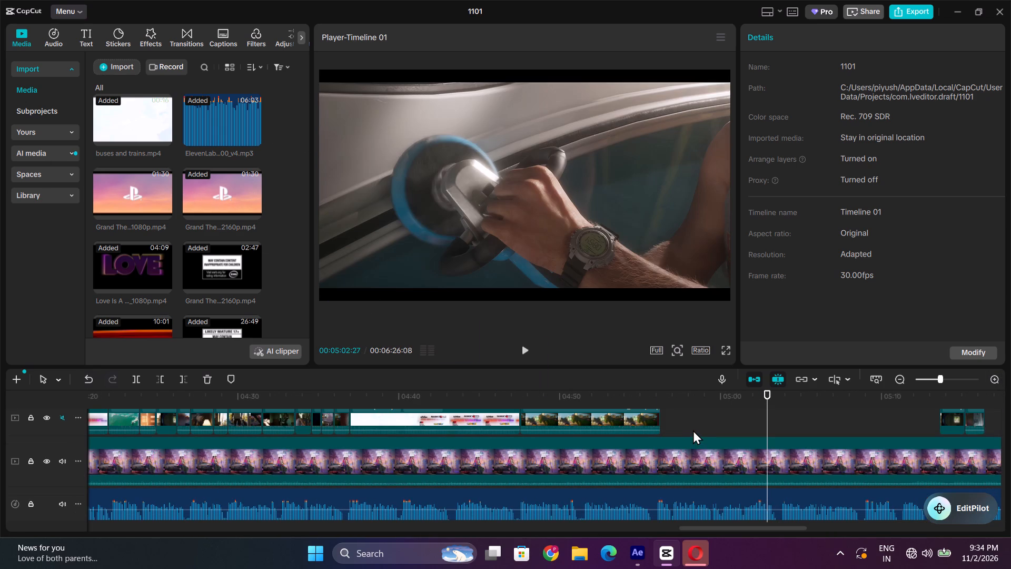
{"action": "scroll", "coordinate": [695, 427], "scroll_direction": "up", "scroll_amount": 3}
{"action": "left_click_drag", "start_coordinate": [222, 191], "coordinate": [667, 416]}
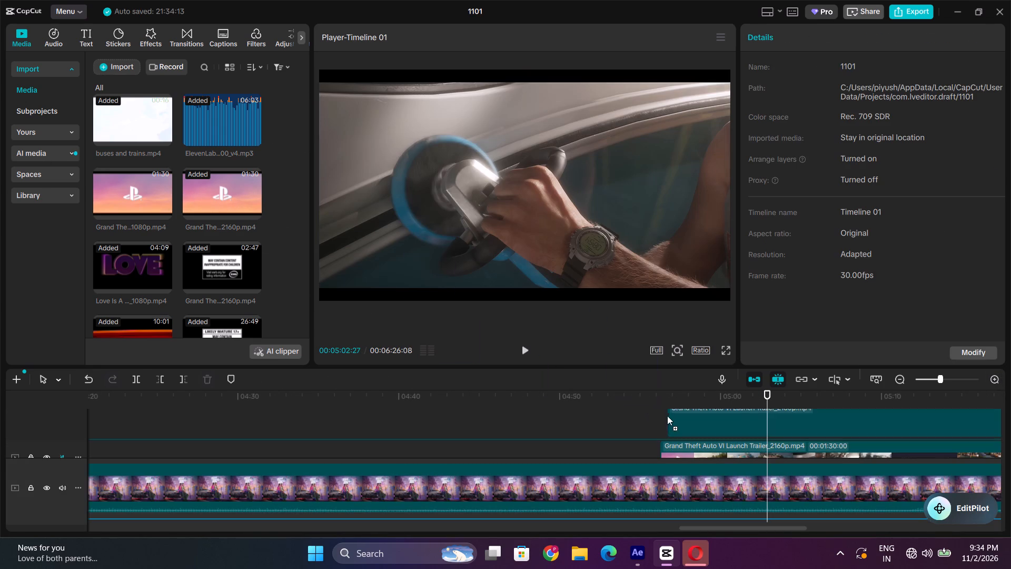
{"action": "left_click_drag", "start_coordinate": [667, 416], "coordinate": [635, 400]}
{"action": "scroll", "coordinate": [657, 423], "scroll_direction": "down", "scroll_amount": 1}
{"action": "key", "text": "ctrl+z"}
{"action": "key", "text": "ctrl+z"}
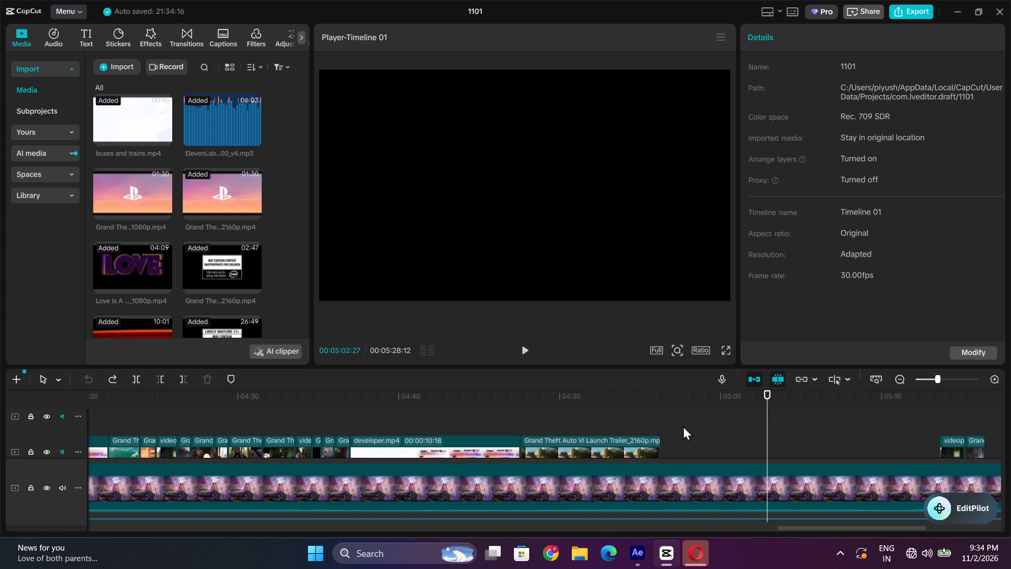
Return the playhead to the start of the timeline and play the opening section.
{"action": "left_click", "coordinate": [661, 409]}
{"action": "left_click_drag", "start_coordinate": [675, 398], "coordinate": [661, 402]}
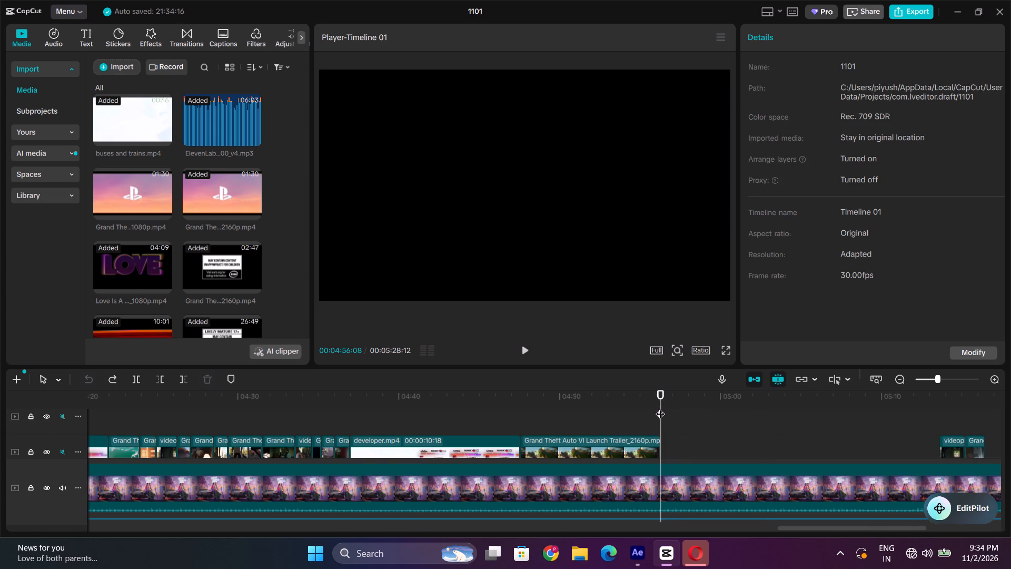
{"action": "scroll", "coordinate": [658, 415], "scroll_direction": "down", "scroll_amount": 1}
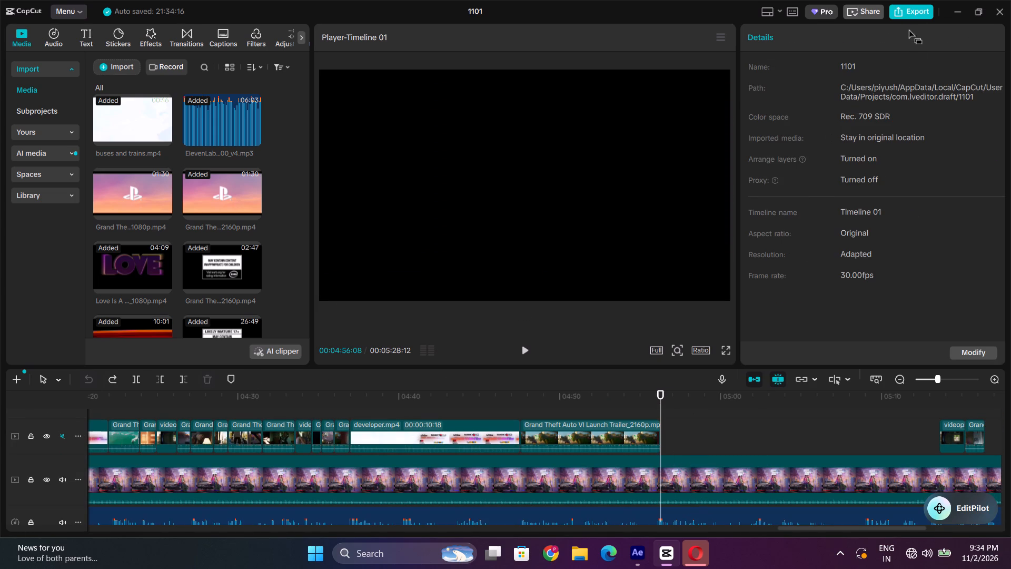
{"action": "scroll", "coordinate": [313, 515], "scroll_direction": "down", "scroll_amount": 3}
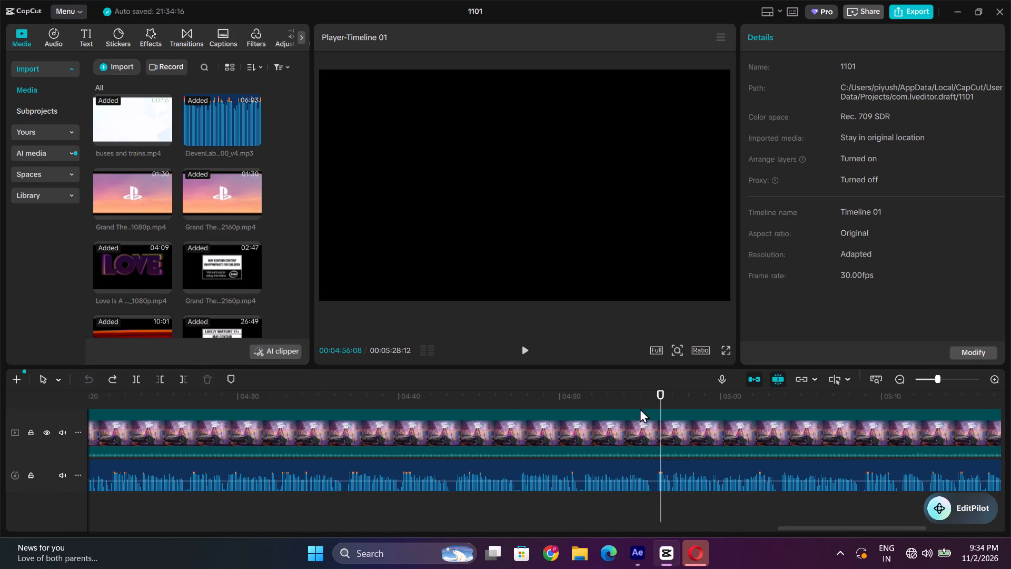
{"action": "left_click_drag", "start_coordinate": [659, 386], "coordinate": [658, 392]}
{"action": "left_click_drag", "start_coordinate": [656, 398], "coordinate": [0, 458]}
{"action": "left_click_drag", "start_coordinate": [552, 556], "coordinate": [560, 550]}
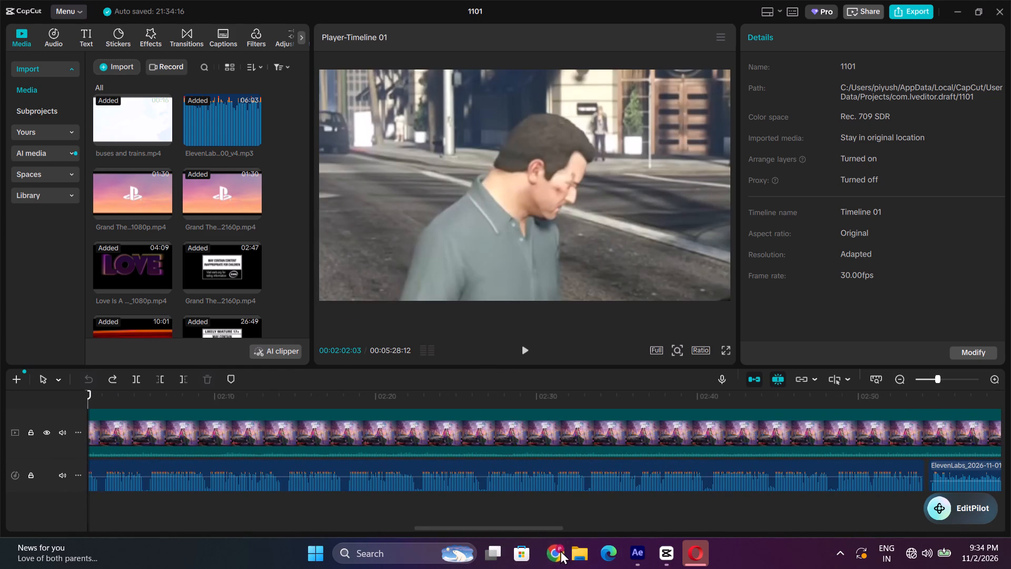
{"action": "left_click_drag", "start_coordinate": [560, 550], "coordinate": [559, 543]}
{"action": "left_click", "coordinate": [440, 401]}
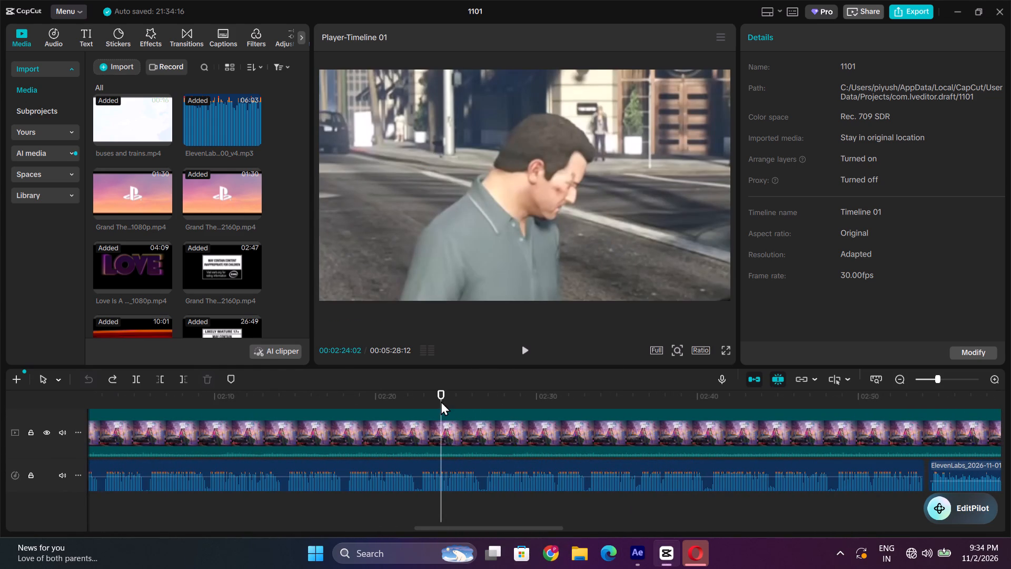
{"action": "left_click_drag", "start_coordinate": [441, 401], "coordinate": [0, 403]}
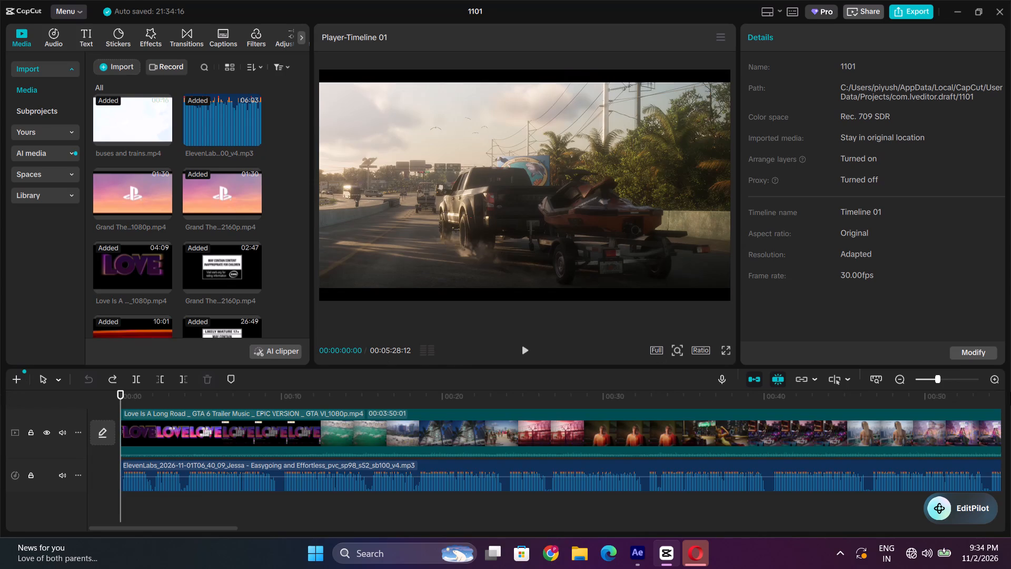
{"action": "key", "text": "space"}
{"action": "scroll", "coordinate": [330, 465], "scroll_direction": "up", "scroll_amount": 2}
{"action": "scroll", "coordinate": [177, 437], "scroll_direction": "up", "scroll_amount": 2}
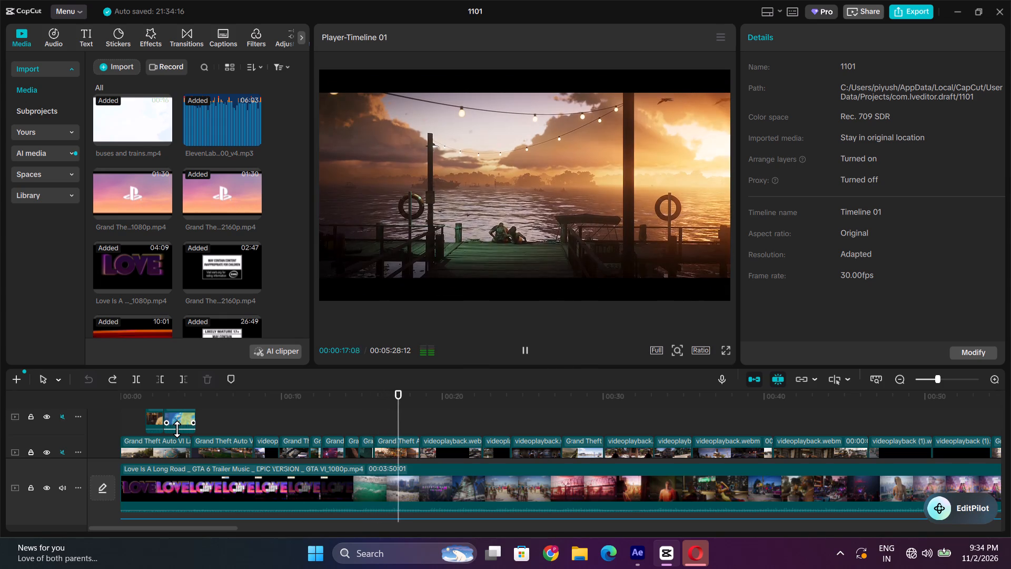
Select the first ElevenLabs voiceover clip and replay the very beginning of the timeline, returning the playhead to the start.
{"action": "scroll", "coordinate": [177, 429], "scroll_direction": "down", "scroll_amount": 3}
{"action": "left_click", "coordinate": [145, 399]}
{"action": "left_click_drag", "start_coordinate": [145, 399], "coordinate": [116, 401]}
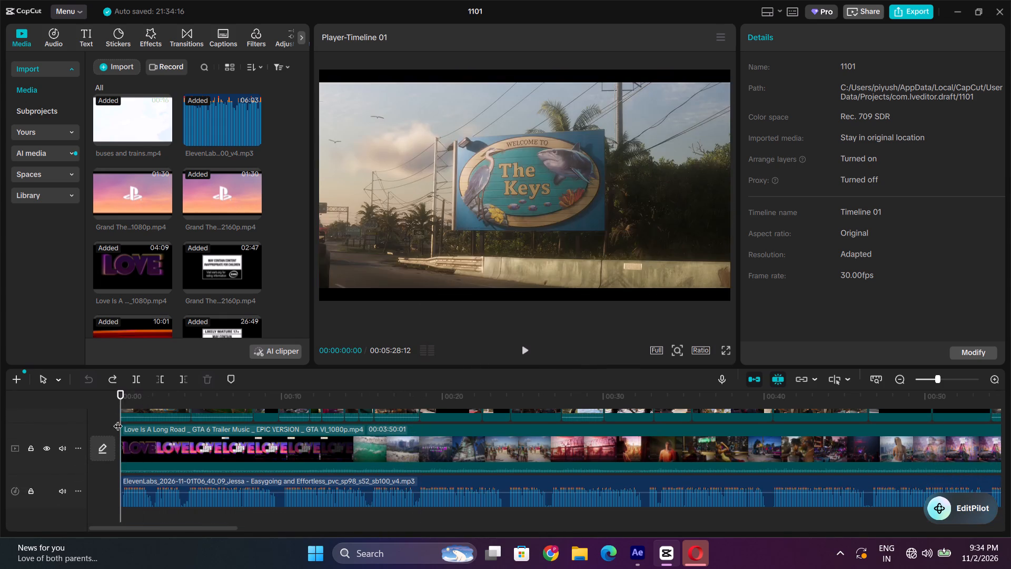
{"action": "left_click", "coordinate": [187, 495]}
{"action": "key", "text": "space"}
{"action": "key", "text": "space"}
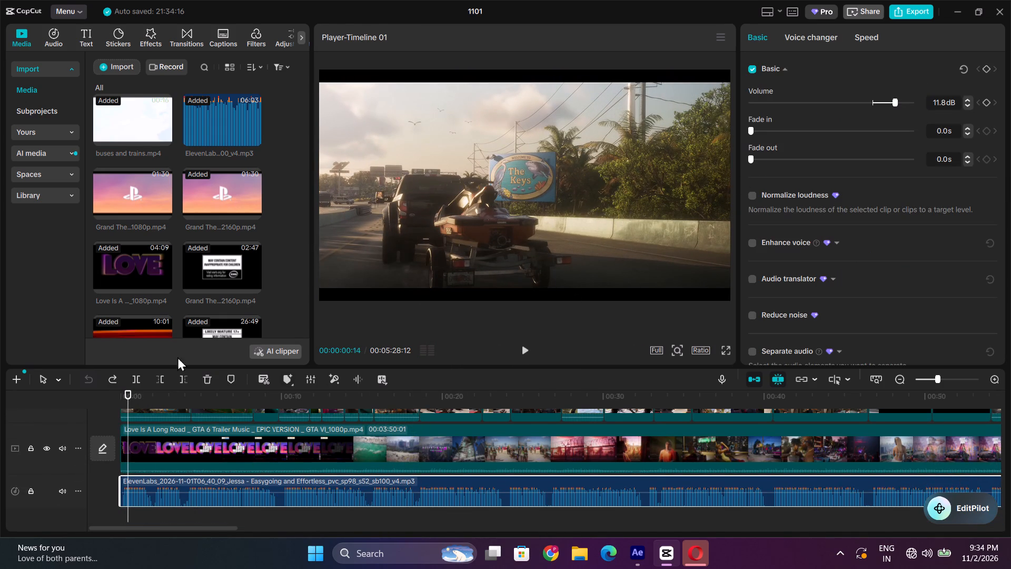
{"action": "left_click_drag", "start_coordinate": [127, 400], "coordinate": [117, 400]}
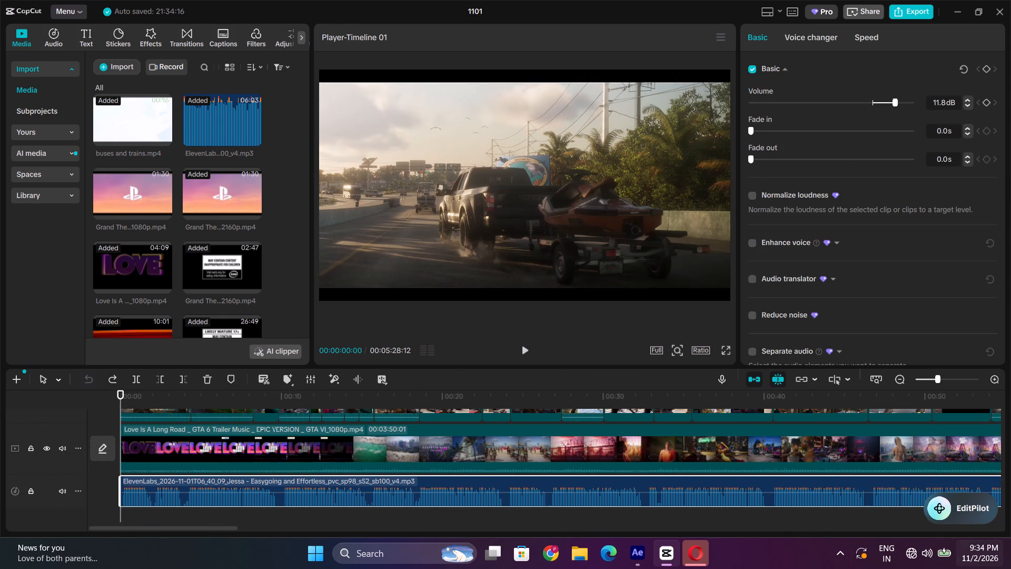
Turn on Bluetooth in the Windows quick settings.
{"action": "left_click", "coordinate": [921, 551]}
{"action": "left_click", "coordinate": [871, 312]}
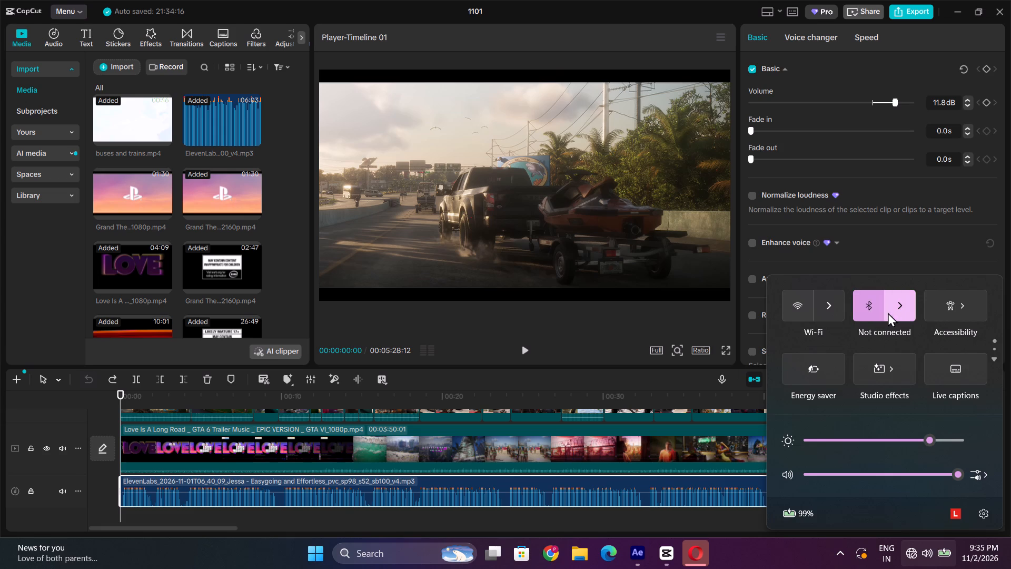
Replay the very beginning of the timeline from the start to check the sound.
{"action": "left_click", "coordinate": [137, 396]}
{"action": "left_click_drag", "start_coordinate": [137, 396], "coordinate": [111, 397]}
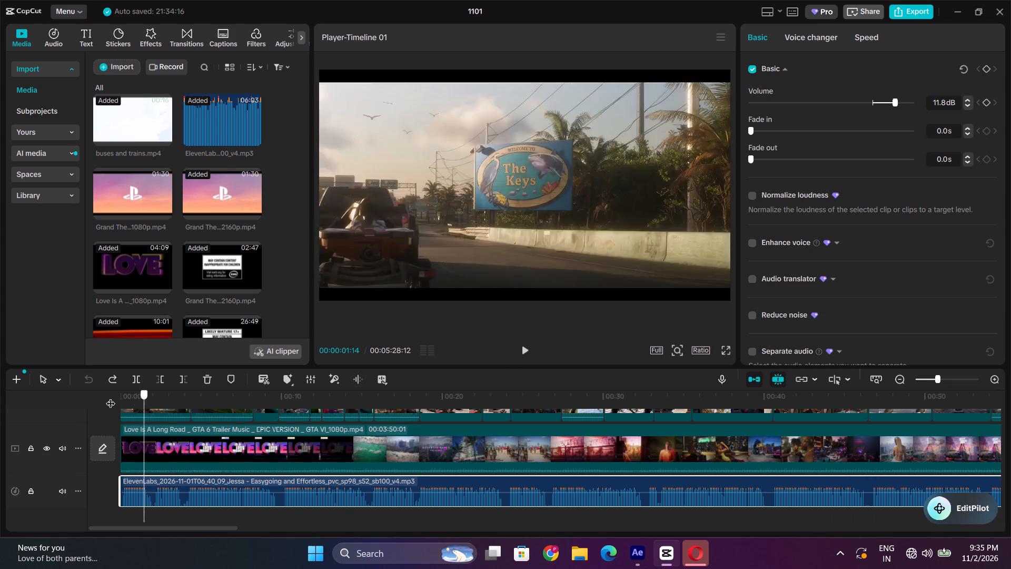
{"action": "left_click_drag", "start_coordinate": [111, 397], "coordinate": [55, 394]}
{"action": "key", "text": "space"}
{"action": "key", "text": "space"}
Check the Bluetooth status in the Windows quick settings and replay a moment of the timeline's opening.
{"action": "left_click", "coordinate": [939, 568]}
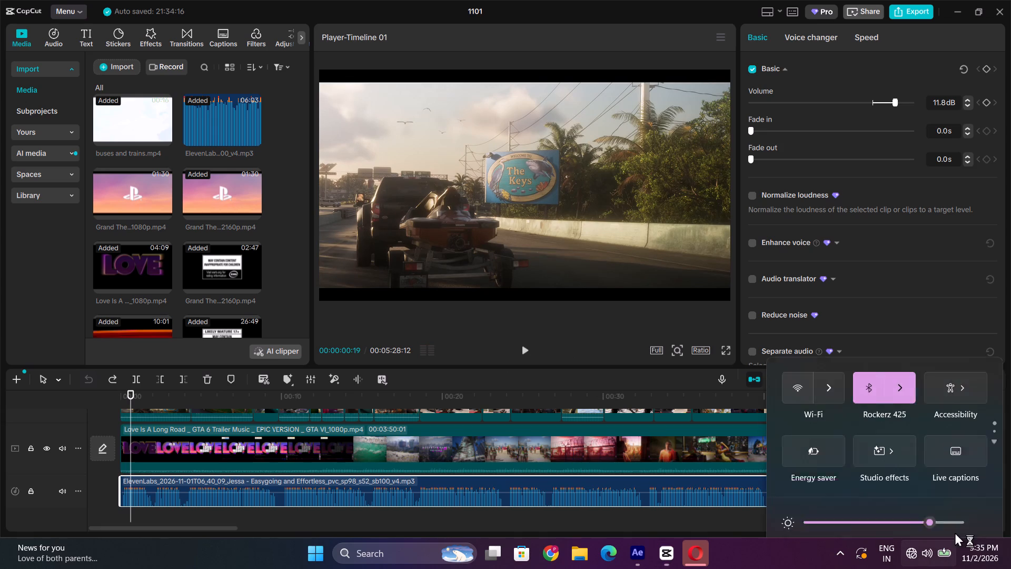
{"action": "key", "text": "space"}
{"action": "key", "text": "space"}
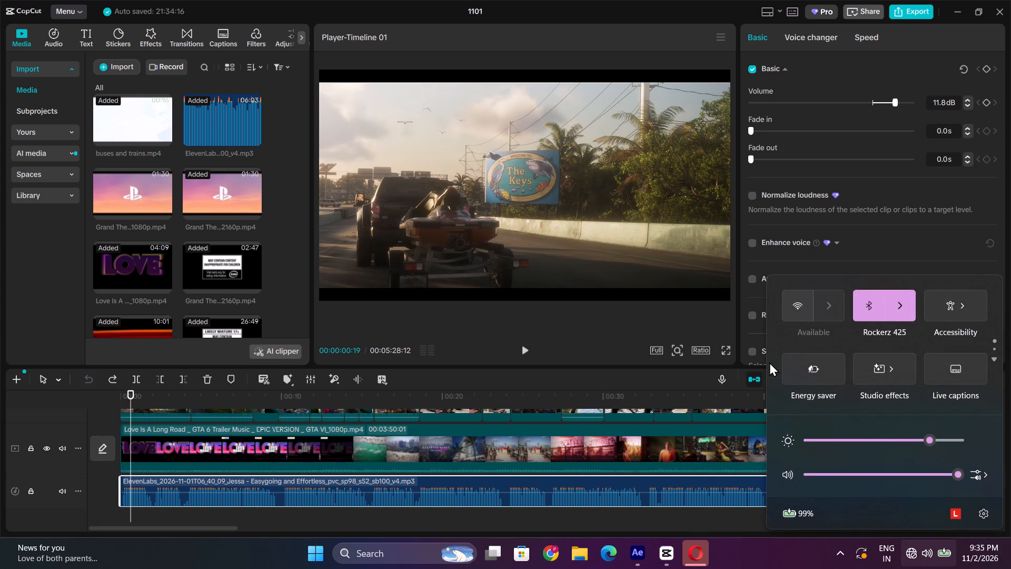
{"action": "left_click", "coordinate": [534, 355]}
{"action": "left_click", "coordinate": [528, 349]}
{"action": "key", "text": "space"}
Disconnect the Rockerz 425 headset in the Windows Bluetooth device list.
{"action": "left_click", "coordinate": [927, 562]}
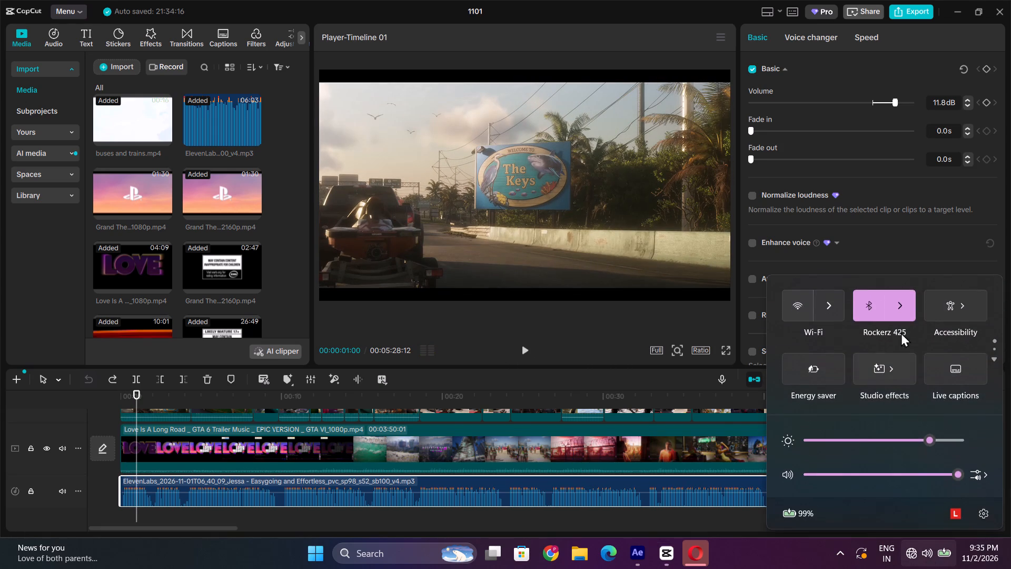
{"action": "left_click", "coordinate": [897, 306]}
{"action": "left_click", "coordinate": [870, 346]}
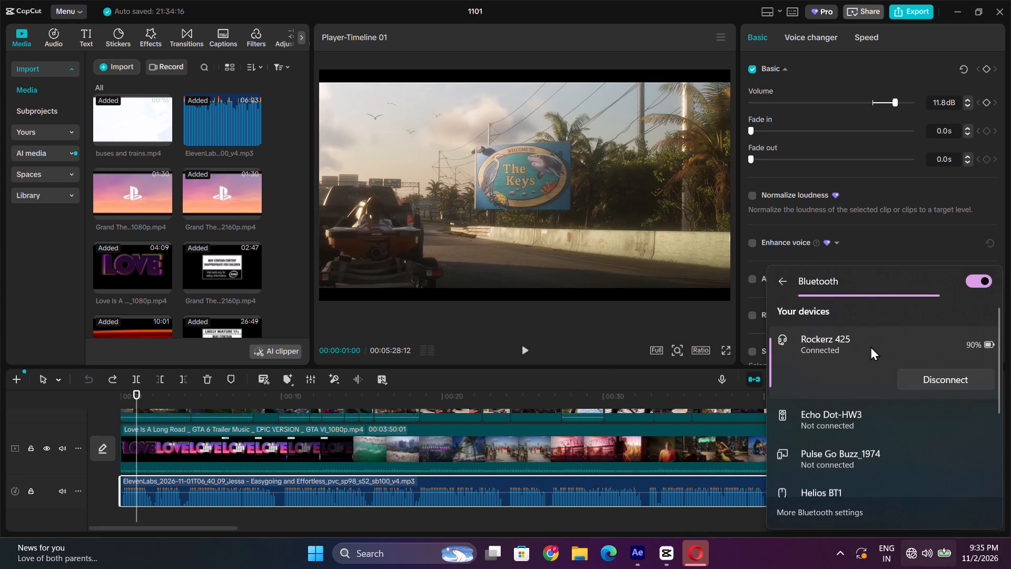
{"action": "left_click", "coordinate": [874, 336]}
{"action": "left_click", "coordinate": [945, 384]}
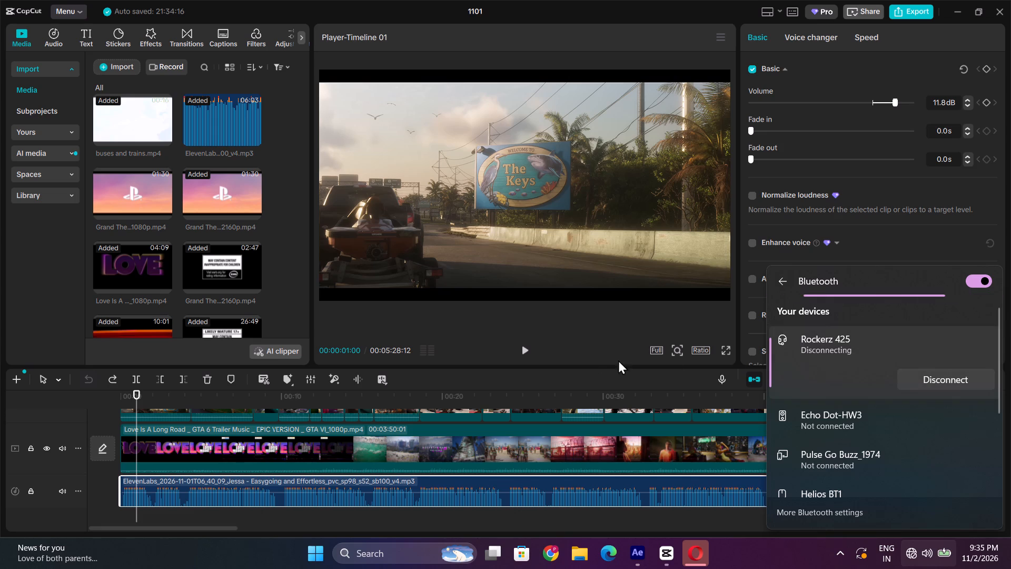
{"action": "scroll", "coordinate": [836, 418], "scroll_direction": "down", "scroll_amount": 4}
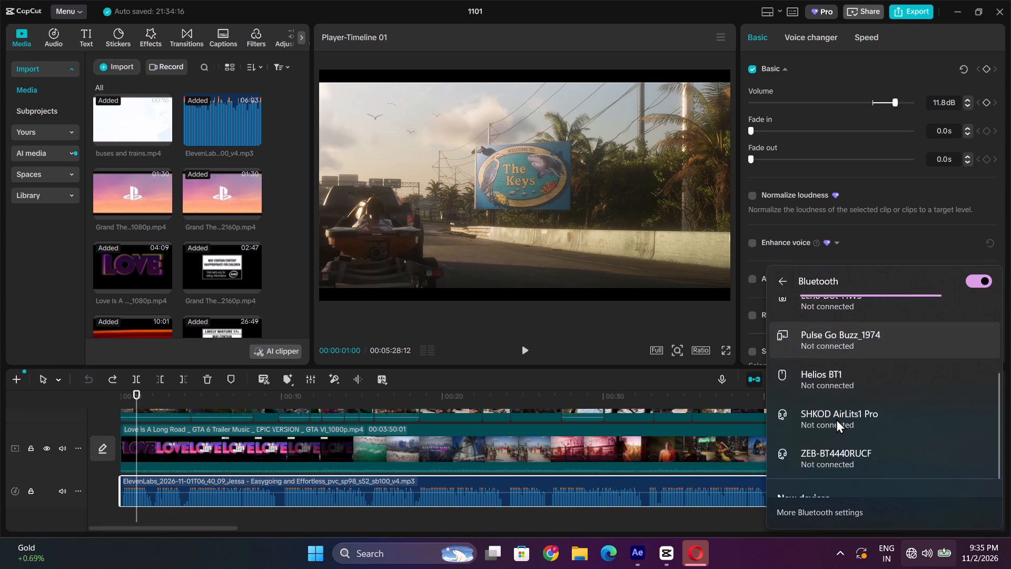
{"action": "scroll", "coordinate": [836, 417], "scroll_direction": "up", "scroll_amount": 4}
{"action": "left_click", "coordinate": [919, 377]}
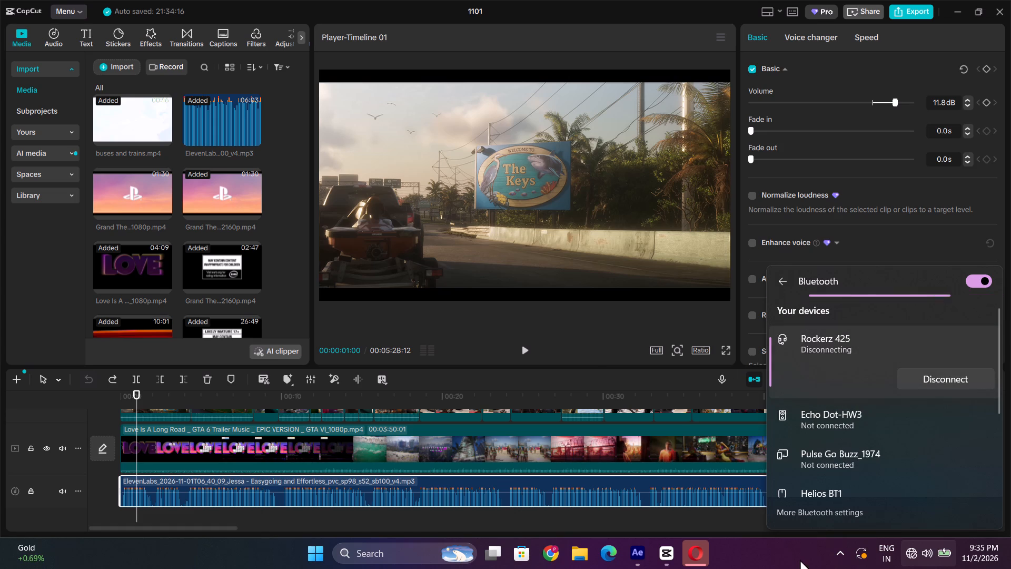
{"action": "left_click_drag", "start_coordinate": [800, 560], "coordinate": [809, 558]}
Reconnect the Rockerz 425 headset from the Windows Bluetooth device list.
{"action": "left_click", "coordinate": [947, 559]}
{"action": "left_click", "coordinate": [896, 303]}
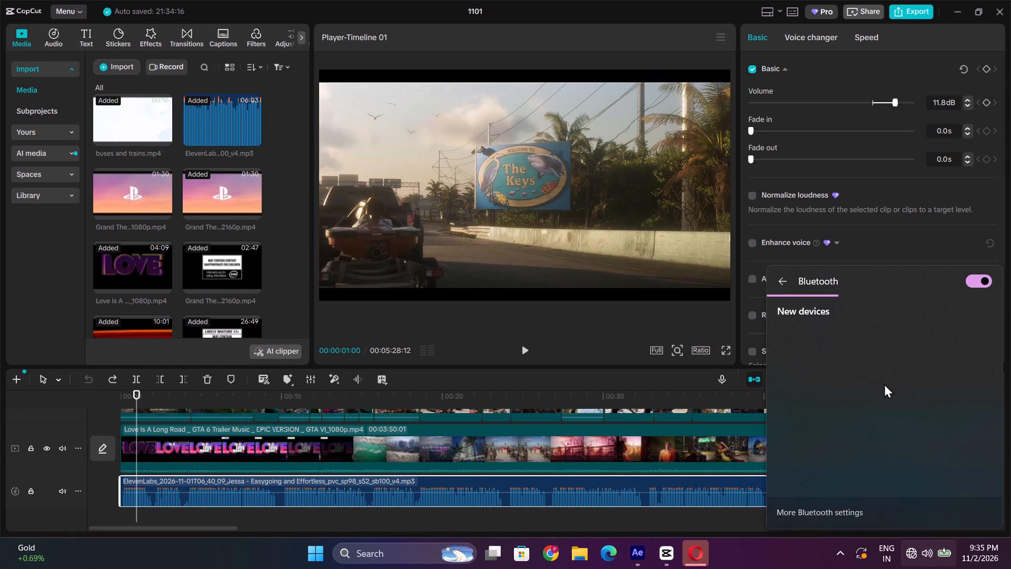
{"action": "left_click", "coordinate": [881, 338]}
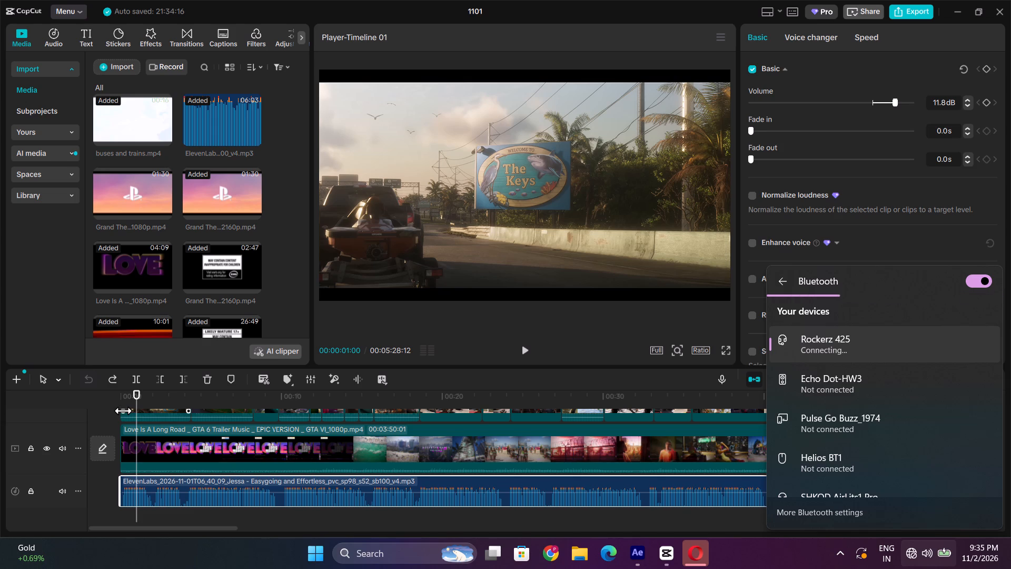
Return the playhead to the start of the timeline and replay the opening seconds.
{"action": "left_click_drag", "start_coordinate": [130, 393], "coordinate": [108, 397]}
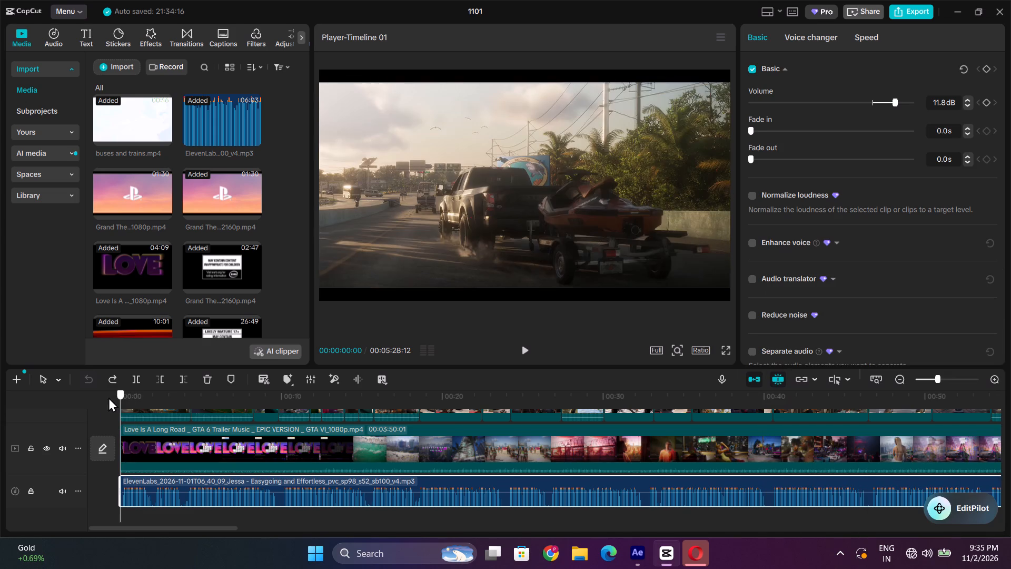
{"action": "left_click_drag", "start_coordinate": [108, 397], "coordinate": [107, 397]}
{"action": "key", "text": "space"}
{"action": "left_click", "coordinate": [101, 412]}
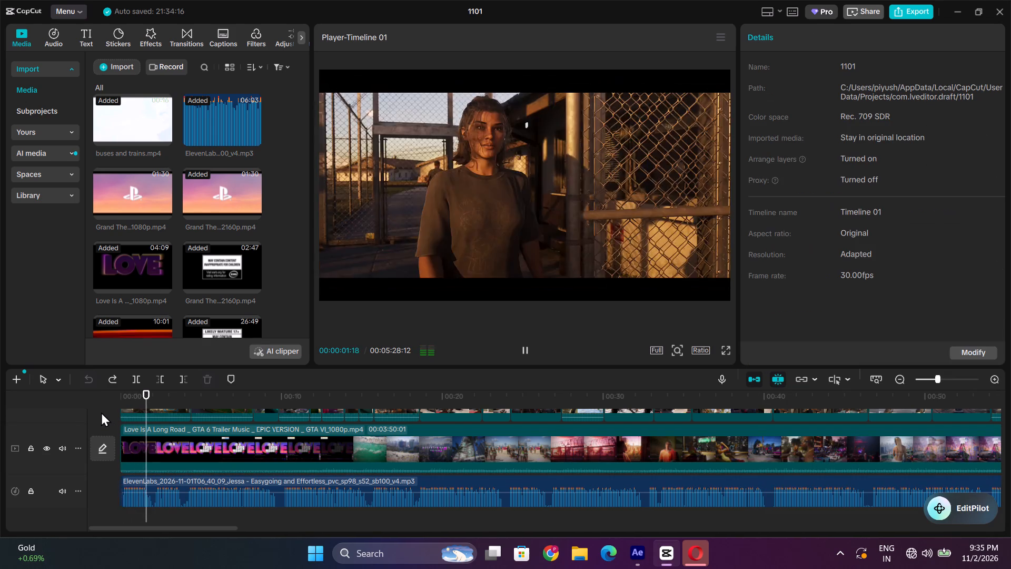
{"action": "key", "text": "space"}
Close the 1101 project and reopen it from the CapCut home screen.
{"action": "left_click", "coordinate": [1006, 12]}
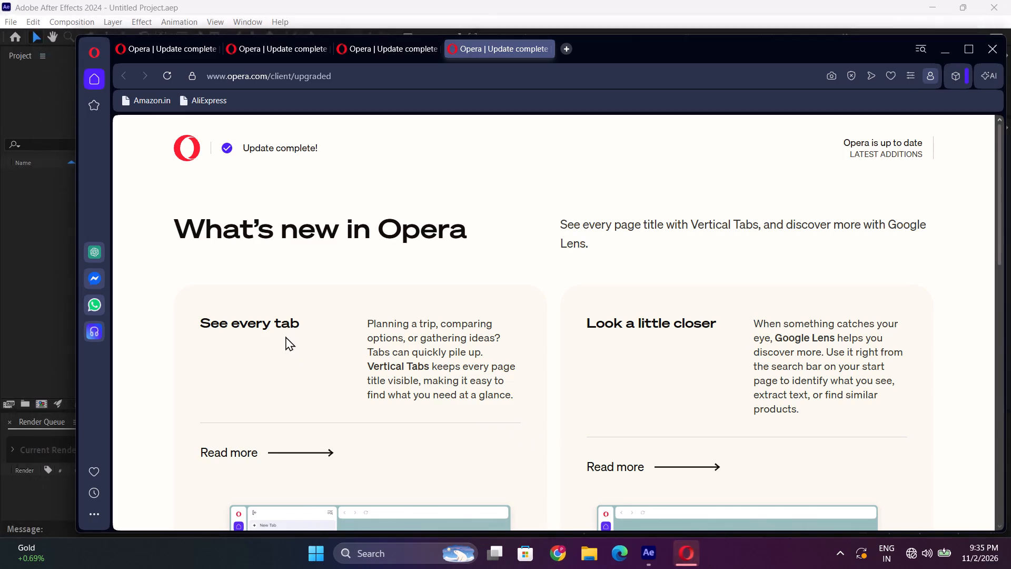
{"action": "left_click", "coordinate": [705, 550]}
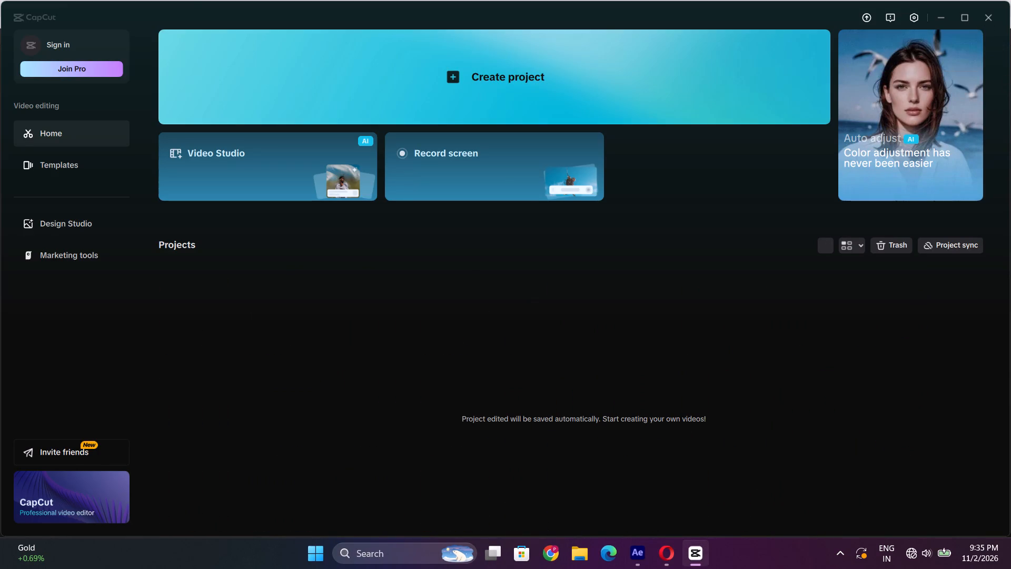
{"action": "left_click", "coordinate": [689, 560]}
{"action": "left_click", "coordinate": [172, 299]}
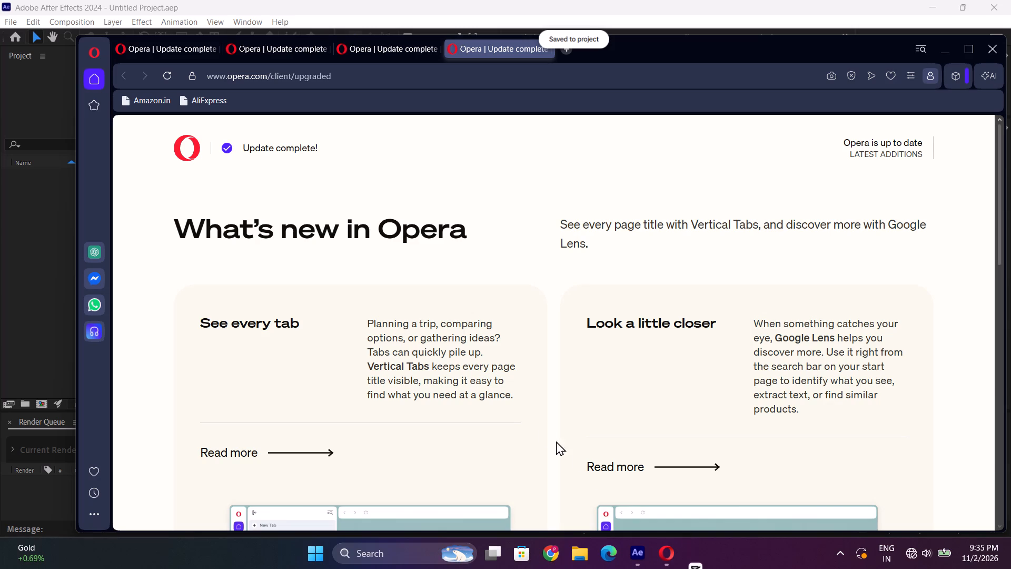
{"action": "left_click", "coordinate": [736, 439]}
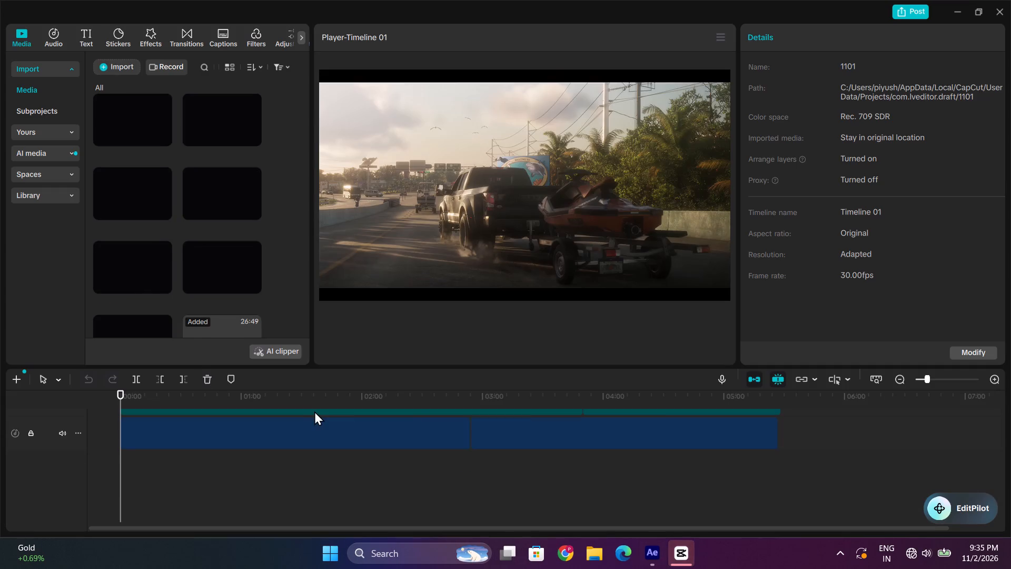
Play the opening of the reopened timeline in short bursts, bring the footage tracks into view, and replay from the start.
{"action": "key", "text": "space"}
{"action": "left_click", "coordinate": [650, 395]}
{"action": "key", "text": "space"}
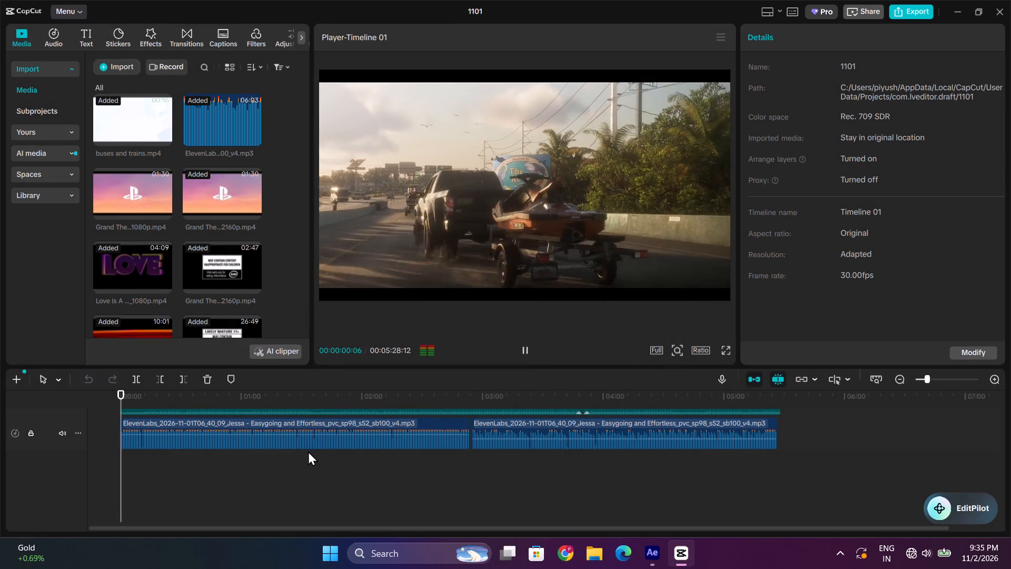
{"action": "scroll", "coordinate": [342, 454], "scroll_direction": "up", "scroll_amount": 3}
{"action": "key", "text": "space"}
{"action": "scroll", "coordinate": [155, 408], "scroll_direction": "up", "scroll_amount": 5}
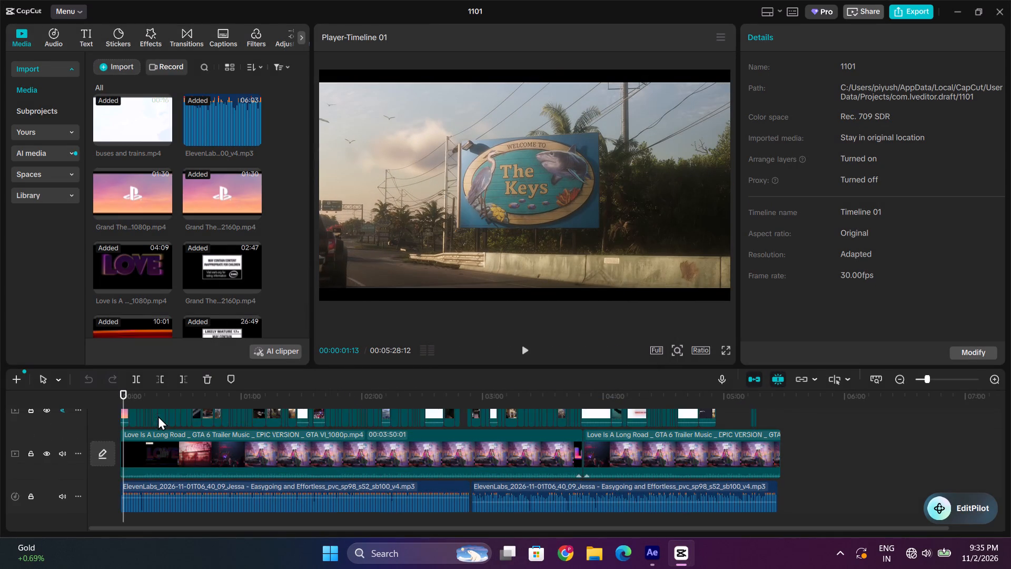
{"action": "scroll", "coordinate": [158, 416], "scroll_direction": "up", "scroll_amount": 2}
{"action": "key", "text": "space"}
{"action": "scroll", "coordinate": [146, 403], "scroll_direction": "down", "scroll_amount": 4}
{"action": "scroll", "coordinate": [766, 426], "scroll_direction": "down", "scroll_amount": 2}
{"action": "key", "text": "space"}
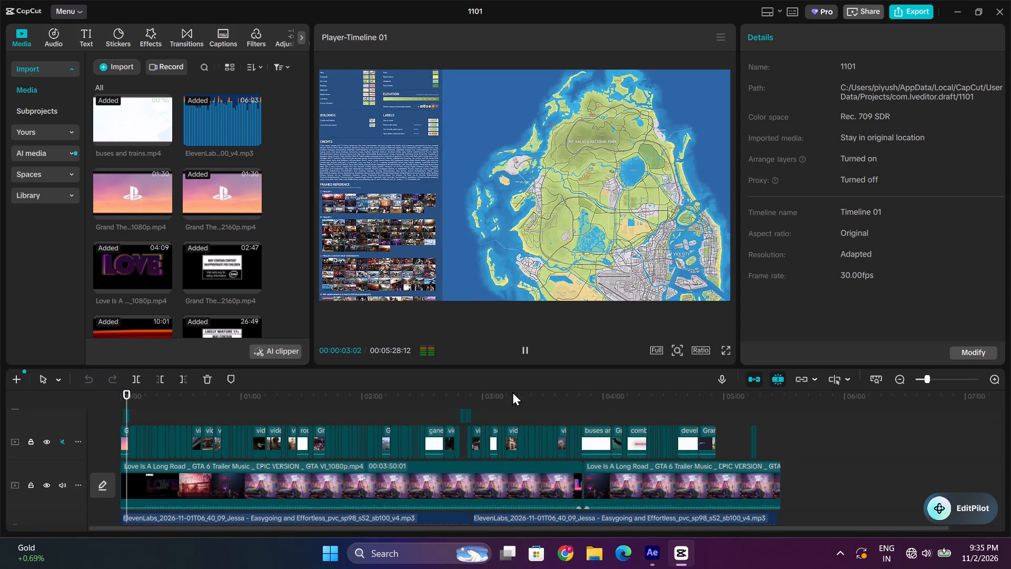
{"action": "left_click_drag", "start_coordinate": [135, 397], "coordinate": [26, 388]}
{"action": "key", "text": "space"}
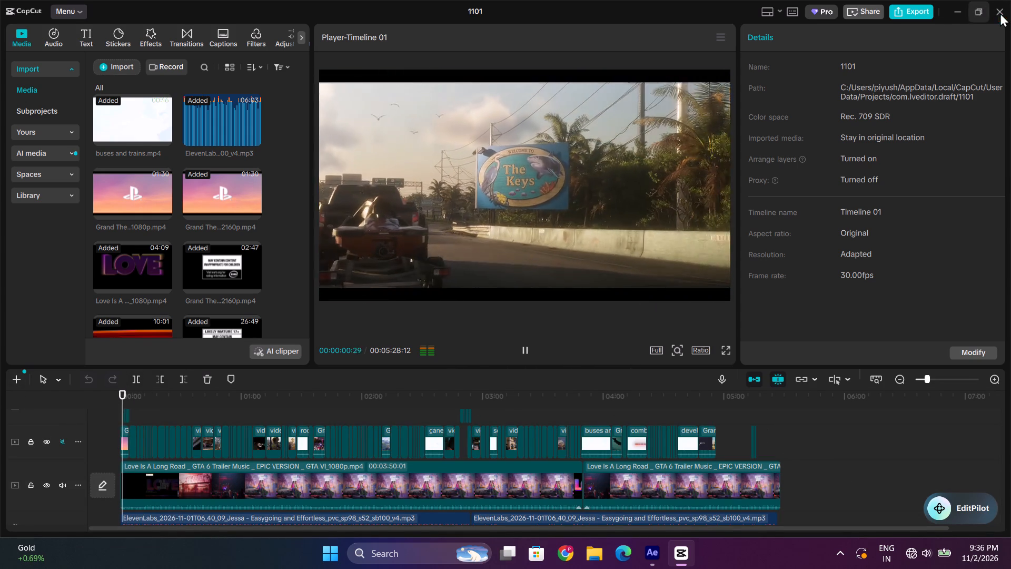
Close the 1101 project and CapCut completely, minimize After Effects, and relaunch CapCut from the desktop.
{"action": "left_click", "coordinate": [1001, 13]}
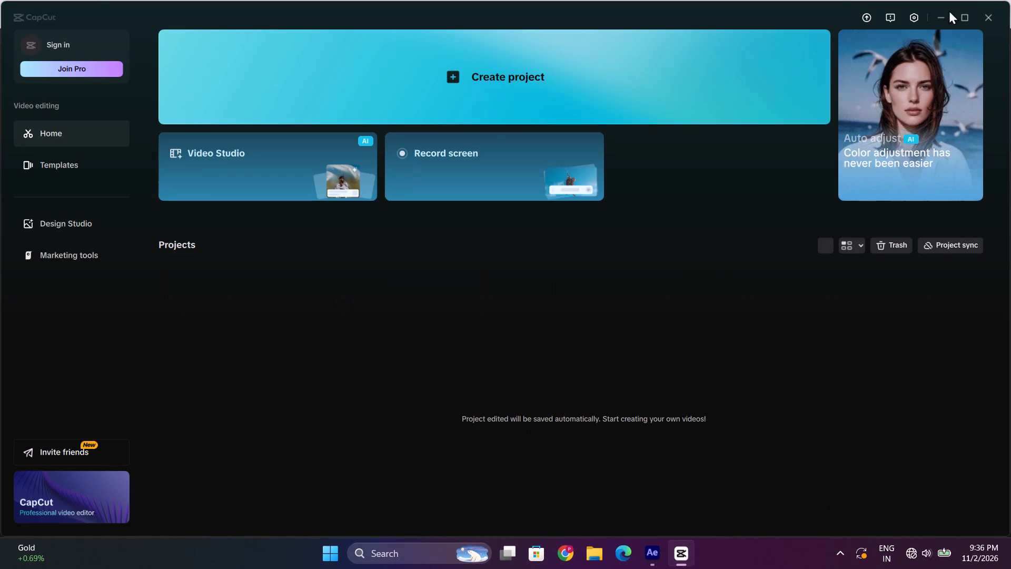
{"action": "left_click", "coordinate": [989, 21]}
{"action": "left_click", "coordinate": [930, 0]}
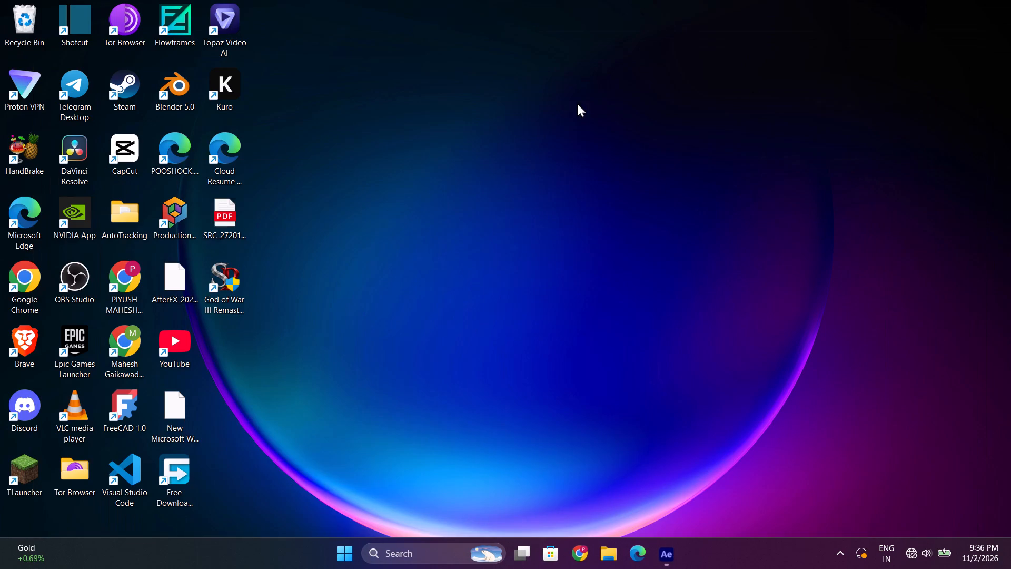
{"action": "triple_click", "coordinate": [139, 146]}
{"action": "triple_click", "coordinate": [139, 148]}
{"action": "left_click", "coordinate": [139, 148]}
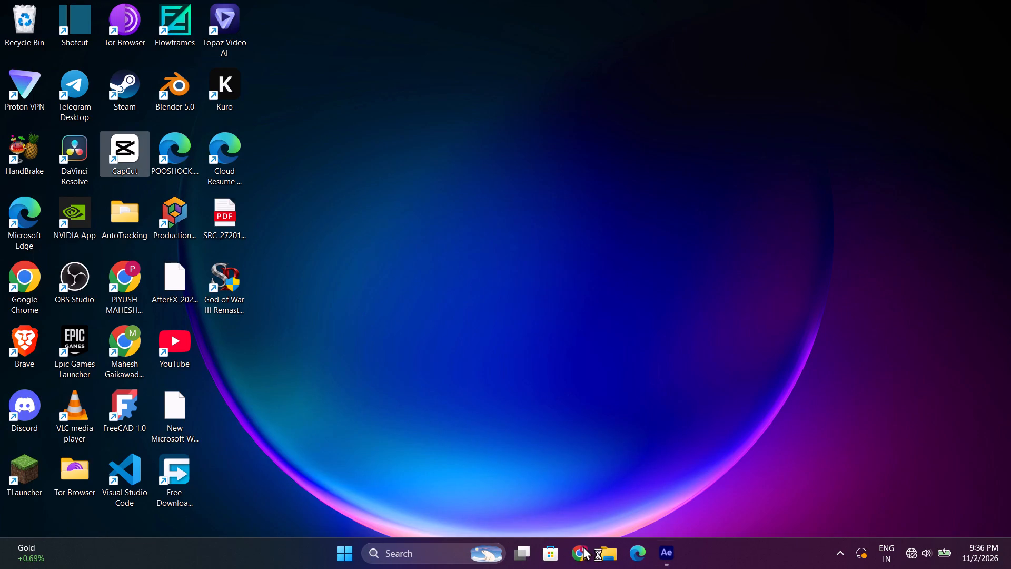
Switch to After Effects and open the recent project ggtaaa 6.aep.
{"action": "left_click", "coordinate": [669, 554]}
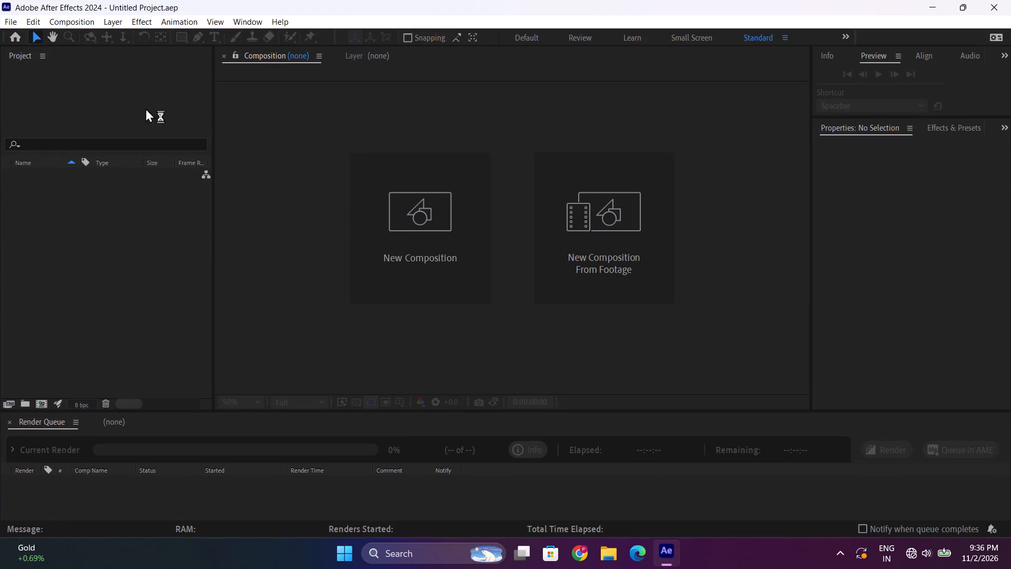
{"action": "left_click", "coordinate": [3, 19]}
{"action": "left_click", "coordinate": [45, 68]}
{"action": "left_click", "coordinate": [314, 80]}
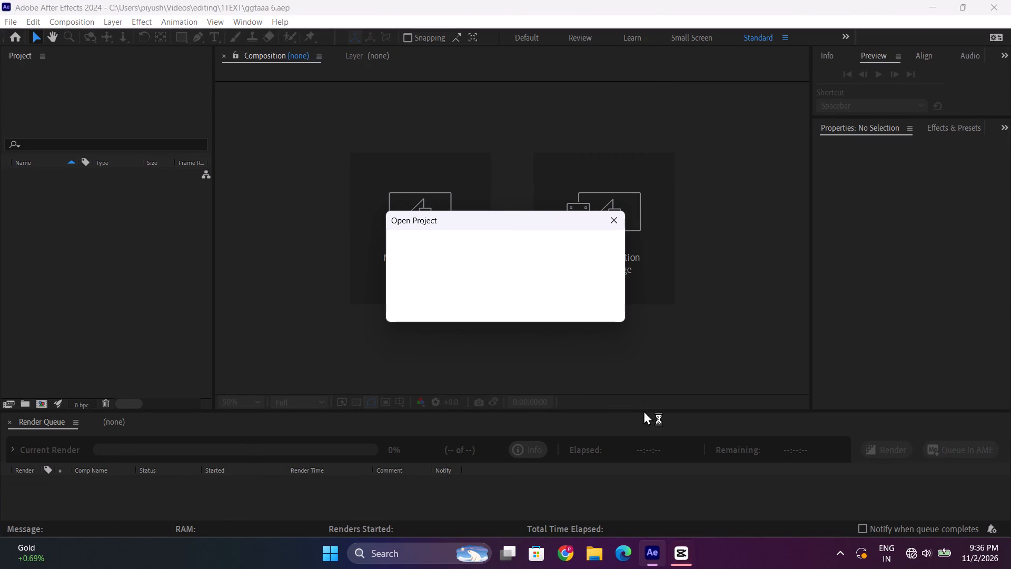
Switch to CapCut and open the 1101 project from its home screen.
{"action": "left_click", "coordinate": [682, 546]}
{"action": "left_click", "coordinate": [184, 297]}
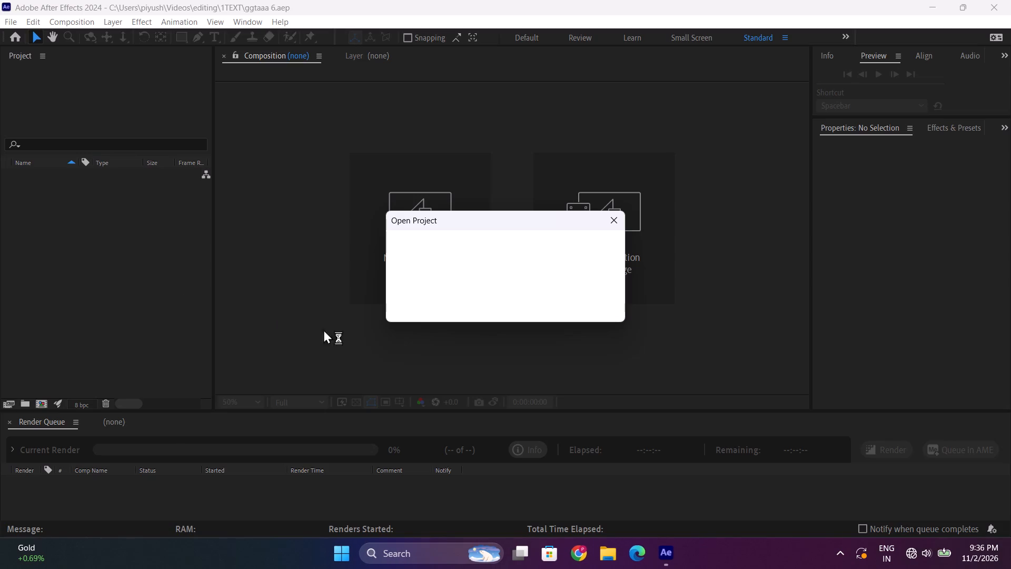
{"action": "left_click", "coordinate": [931, 560]}
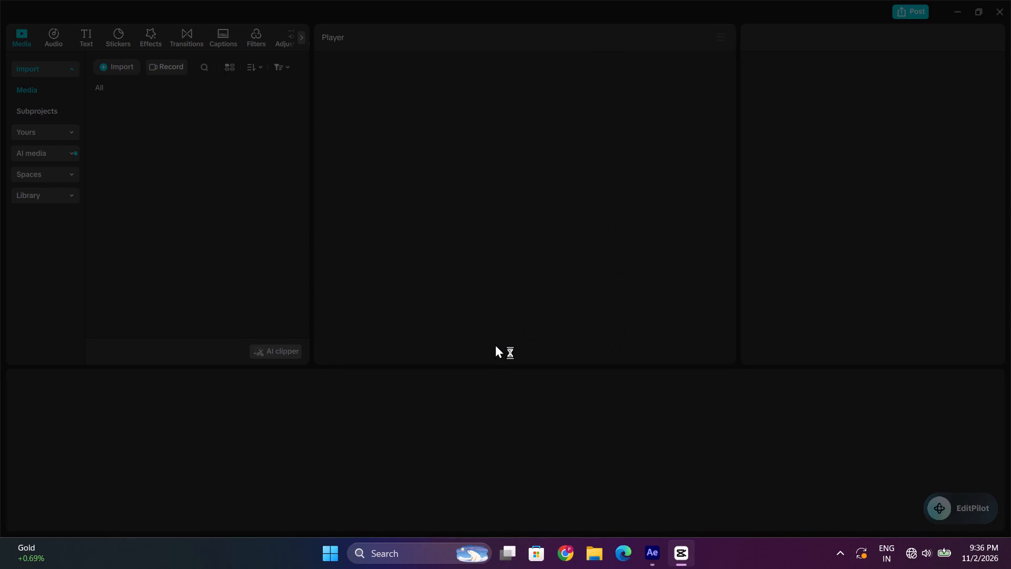
Play the opening of the timeline, scrub briefly ahead, and return the playhead to the start.
{"action": "key", "text": "space"}
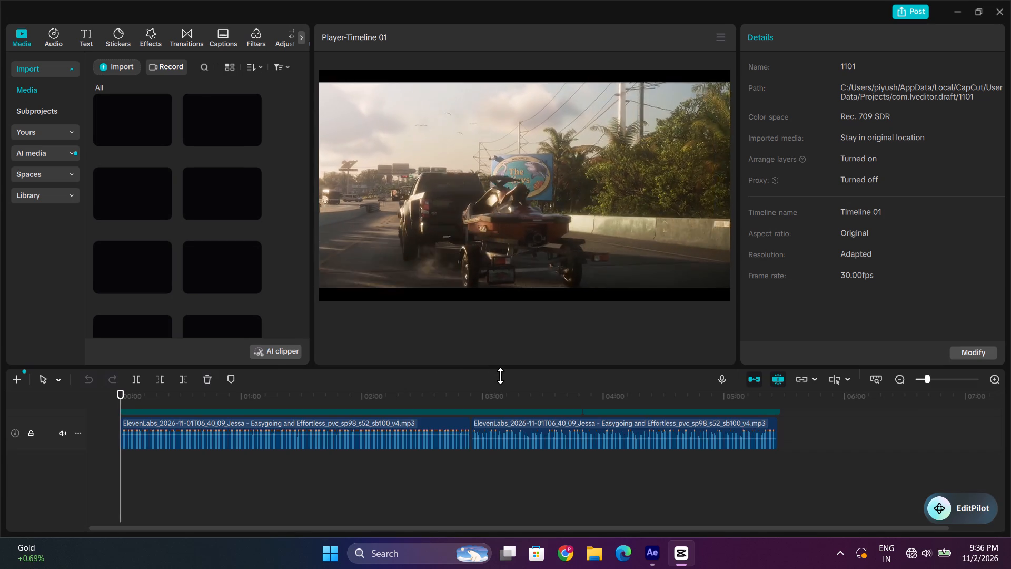
{"action": "scroll", "coordinate": [497, 421], "scroll_direction": "up", "scroll_amount": 2}
{"action": "left_click", "coordinate": [653, 403]}
{"action": "scroll", "coordinate": [211, 496], "scroll_direction": "up", "scroll_amount": 3}
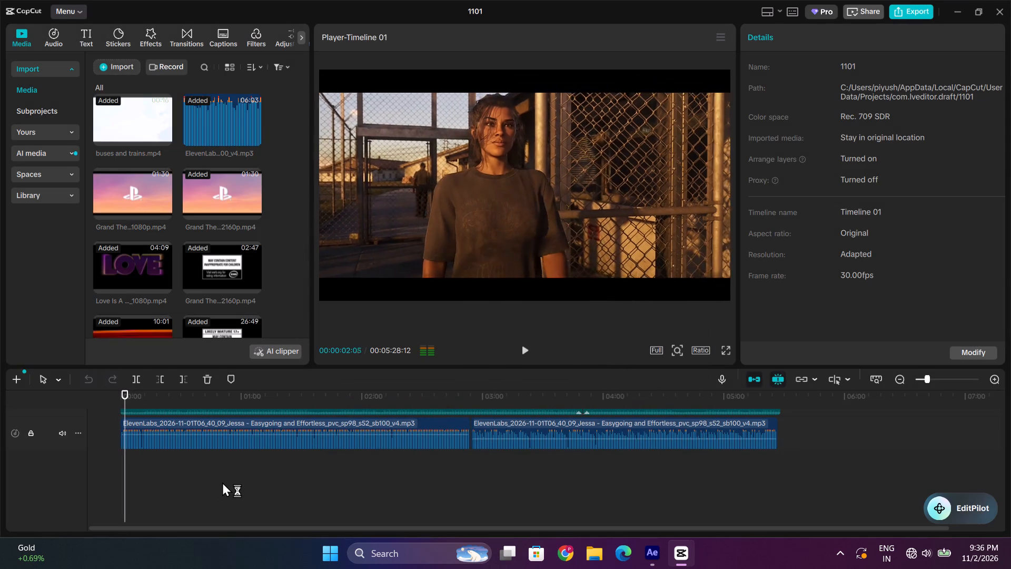
{"action": "scroll", "coordinate": [180, 458], "scroll_direction": "up", "scroll_amount": 2}
{"action": "left_click_drag", "start_coordinate": [143, 396], "coordinate": [143, 395]}
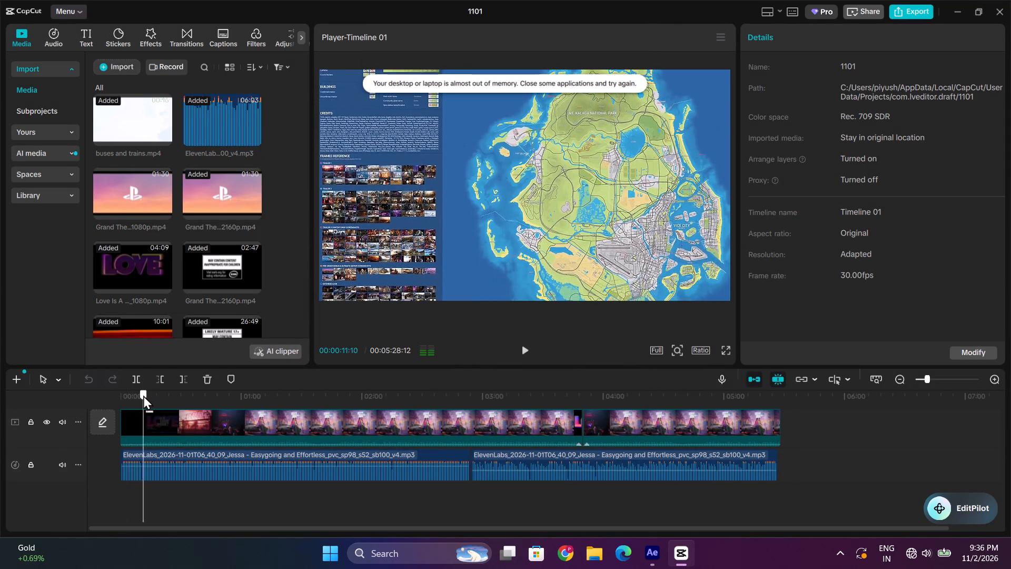
{"action": "left_click_drag", "start_coordinate": [143, 395], "coordinate": [87, 412]}
Set the first ElevenLabs voiceover clip's volume to 12.9 dB and start playback.
{"action": "left_click", "coordinate": [142, 457]}
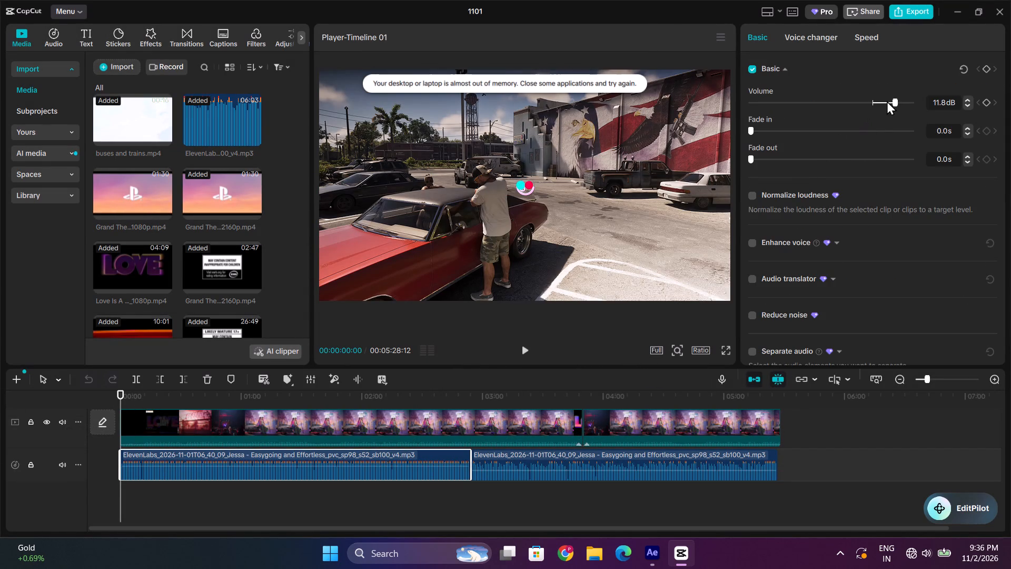
{"action": "left_click", "coordinate": [897, 101]}
{"action": "key", "text": "space"}
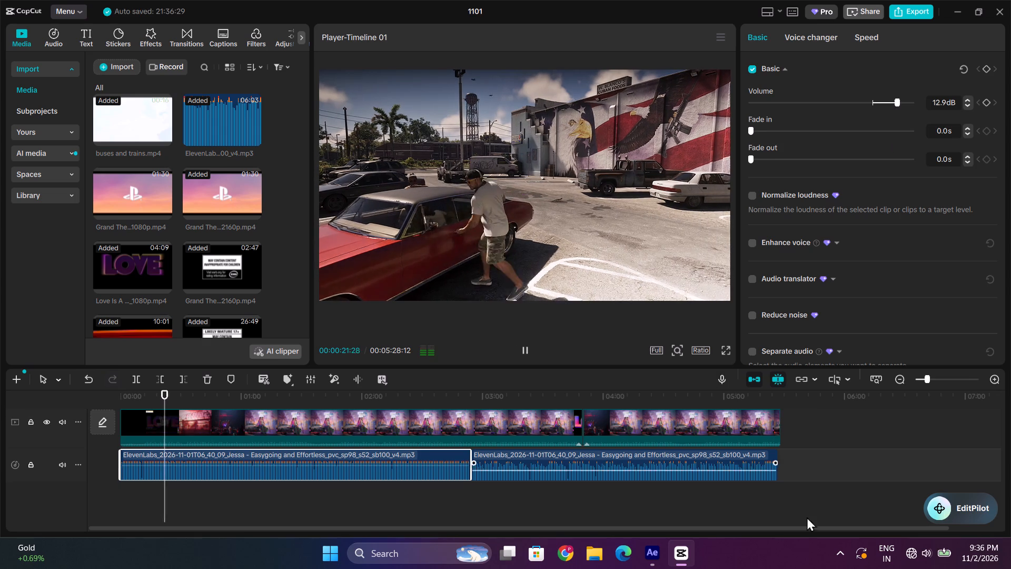
Lower the system output volume in the Windows quick settings while the timeline plays.
{"action": "left_click", "coordinate": [938, 555]}
{"action": "left_click_drag", "start_coordinate": [919, 479], "coordinate": [914, 493]}
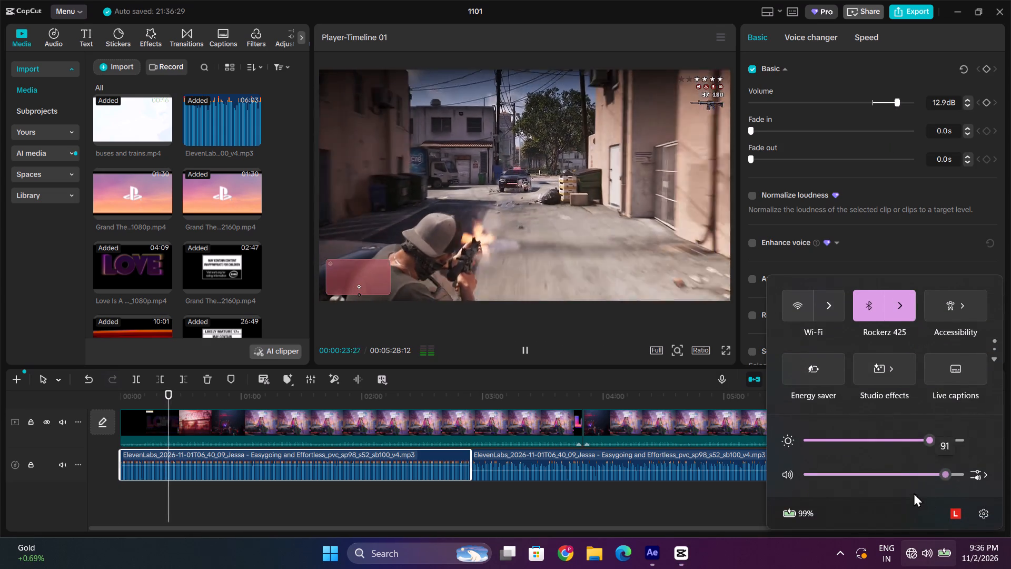
{"action": "left_click_drag", "start_coordinate": [914, 493], "coordinate": [908, 496]}
Turn Bluetooth off and on again and try to reconnect the Rockerz 425 headset.
{"action": "left_click", "coordinate": [874, 300]}
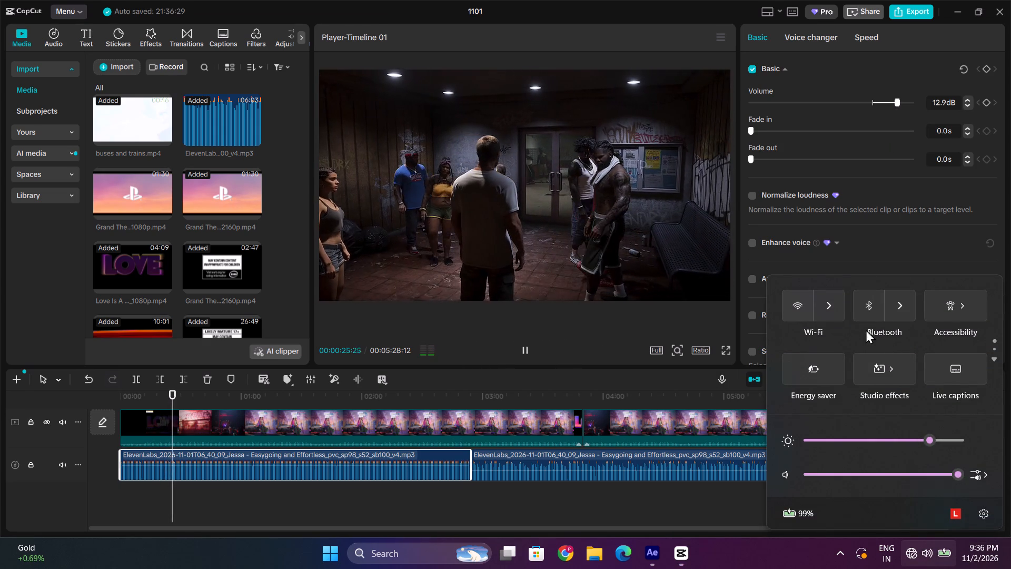
{"action": "left_click", "coordinate": [898, 306]}
{"action": "left_click", "coordinate": [968, 279]}
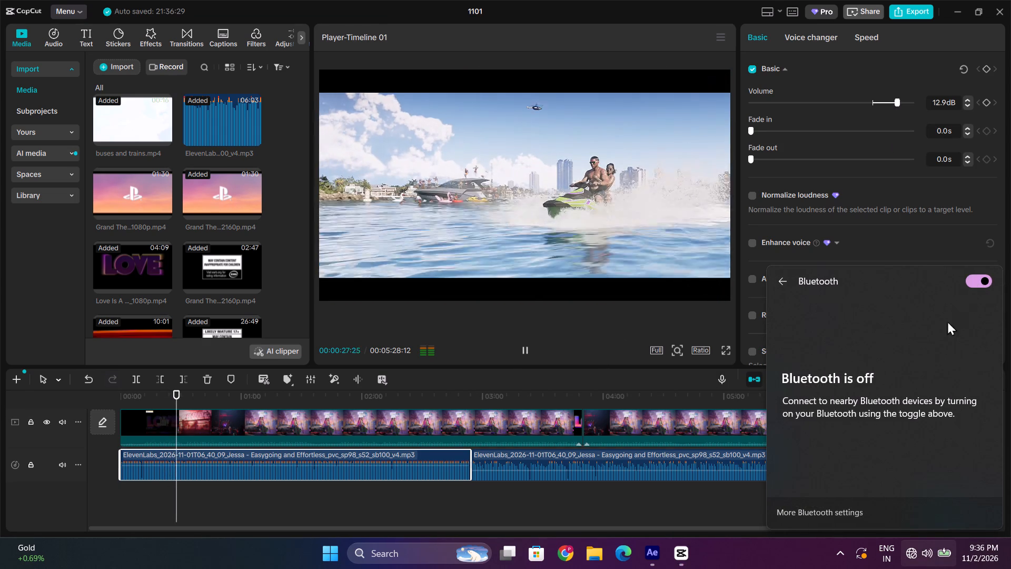
{"action": "left_click", "coordinate": [913, 348]}
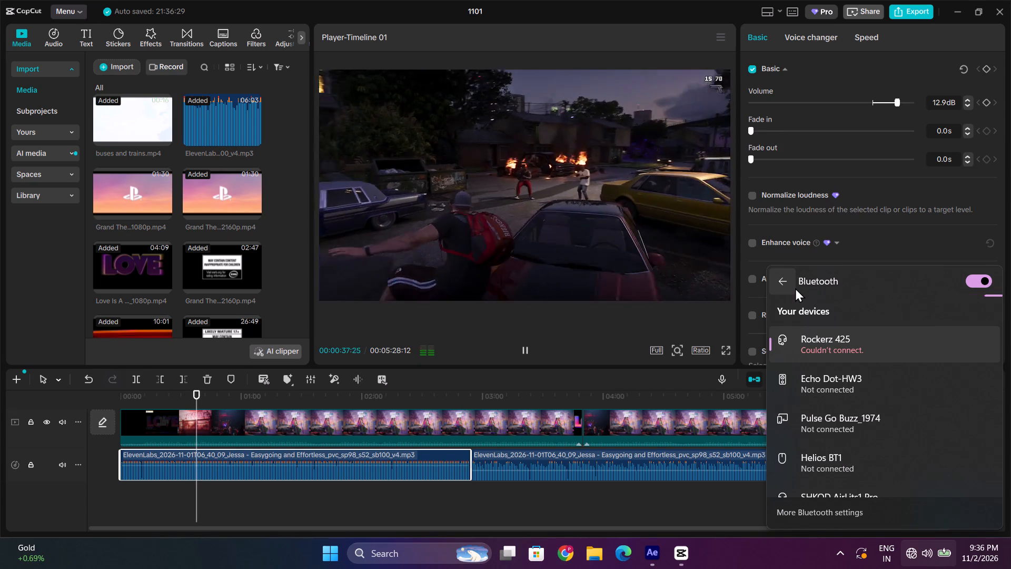
Retry the Bluetooth connection to the Rockerz 425 headset and pause the timeline playback.
{"action": "left_click", "coordinate": [798, 288]}
{"action": "left_click", "coordinate": [786, 283]}
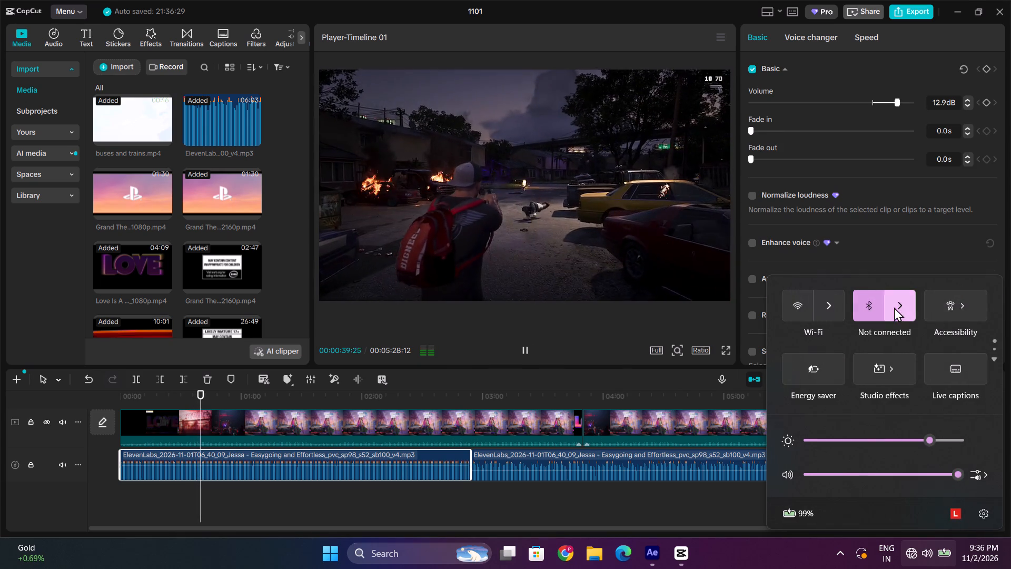
{"action": "left_click", "coordinate": [894, 307]}
{"action": "left_click", "coordinate": [888, 349]}
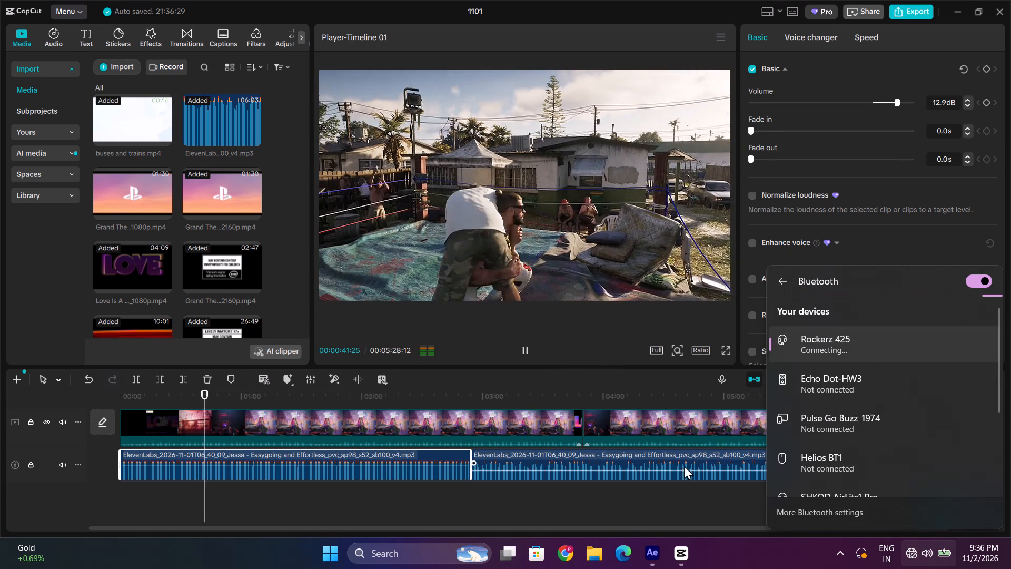
{"action": "left_click", "coordinate": [520, 344]}
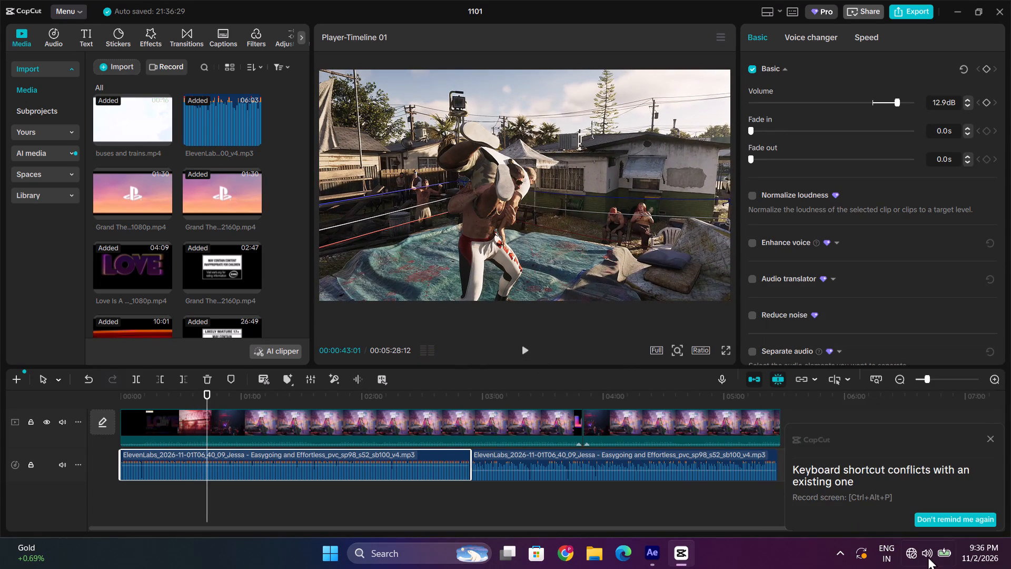
Play the timeline from the start, dismiss the keyboard shortcut conflict notice, and look over the tracks during playback.
{"action": "left_click_drag", "start_coordinate": [192, 391], "coordinate": [35, 390]}
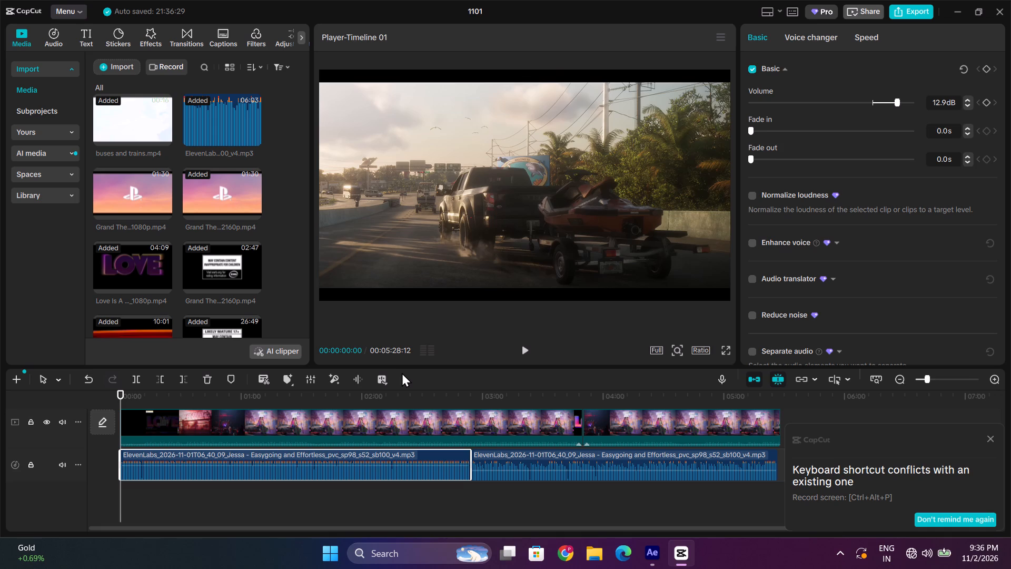
{"action": "key", "text": "space"}
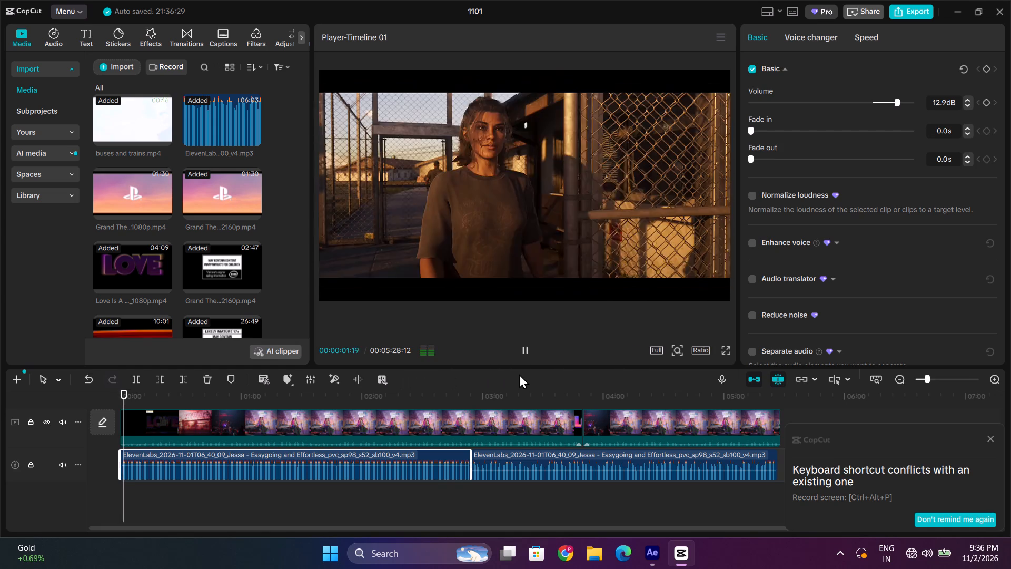
{"action": "left_click", "coordinate": [990, 440]}
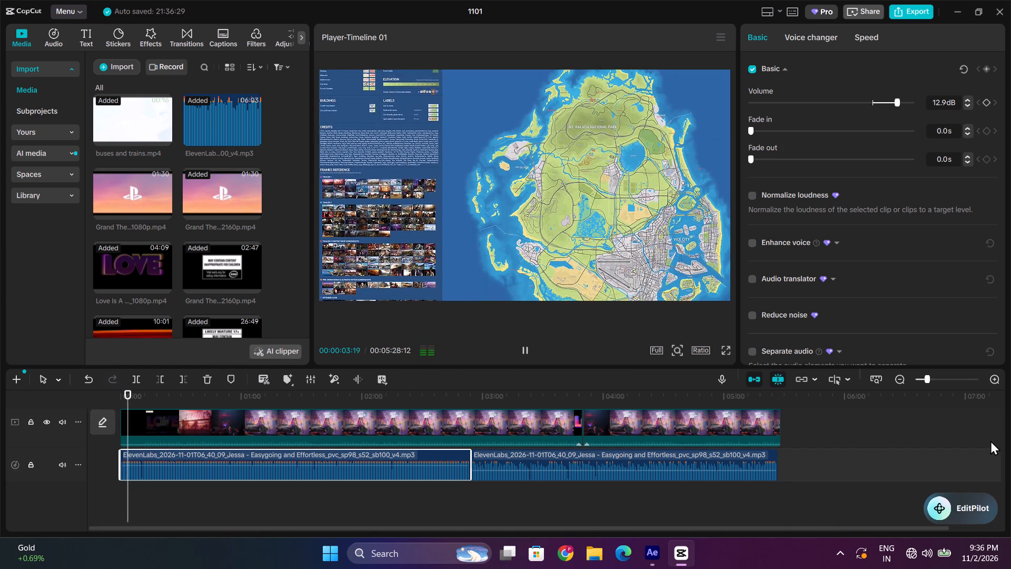
{"action": "scroll", "coordinate": [733, 312], "scroll_direction": "up", "scroll_amount": 1}
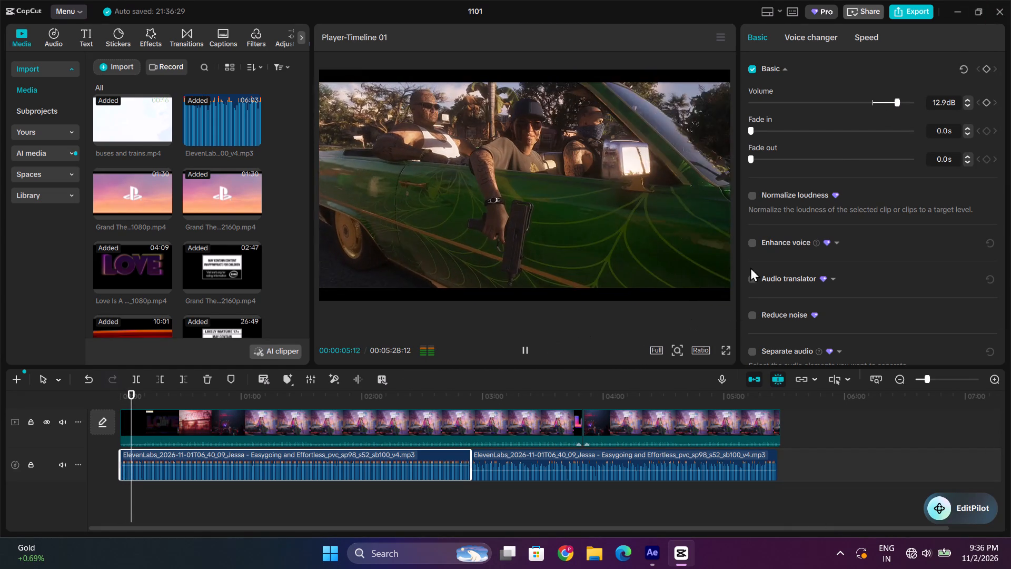
{"action": "scroll", "coordinate": [162, 429], "scroll_direction": "up", "scroll_amount": 2}
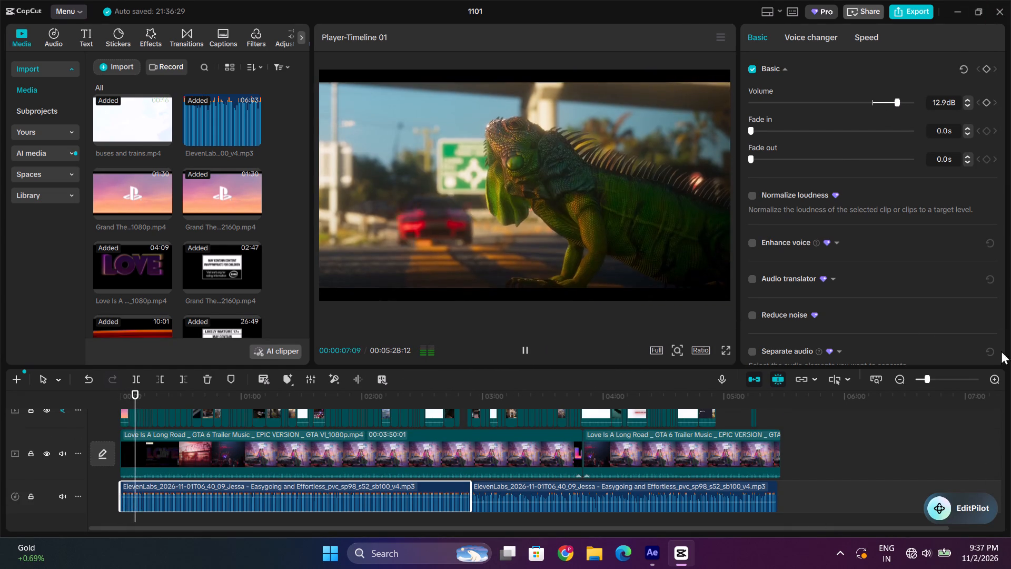
{"action": "double_click", "coordinate": [995, 372]}
{"action": "scroll", "coordinate": [564, 419], "scroll_direction": "up", "scroll_amount": 2}
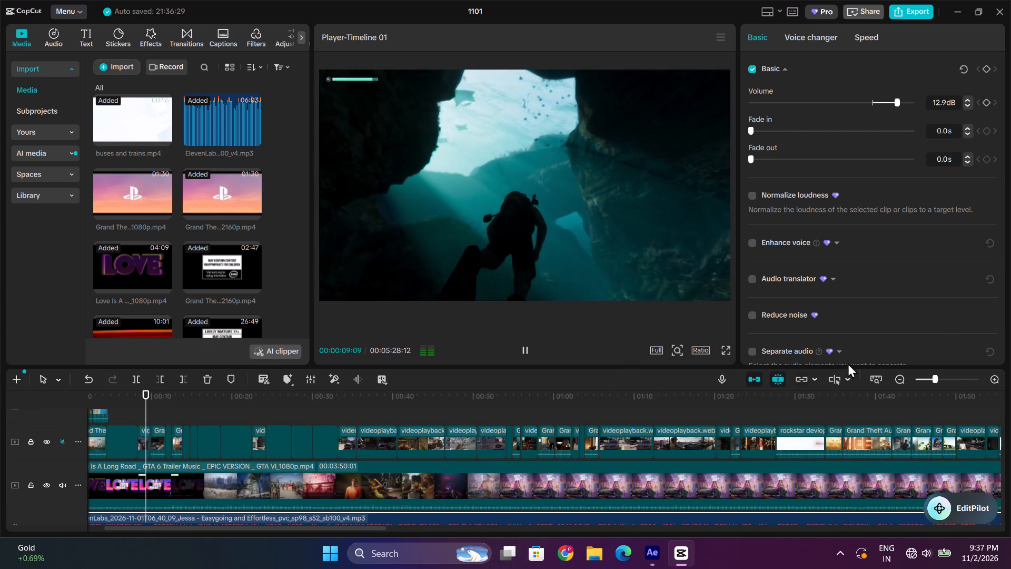
{"action": "double_click", "coordinate": [894, 378]}
{"action": "scroll", "coordinate": [373, 424], "scroll_direction": "down", "scroll_amount": 3}
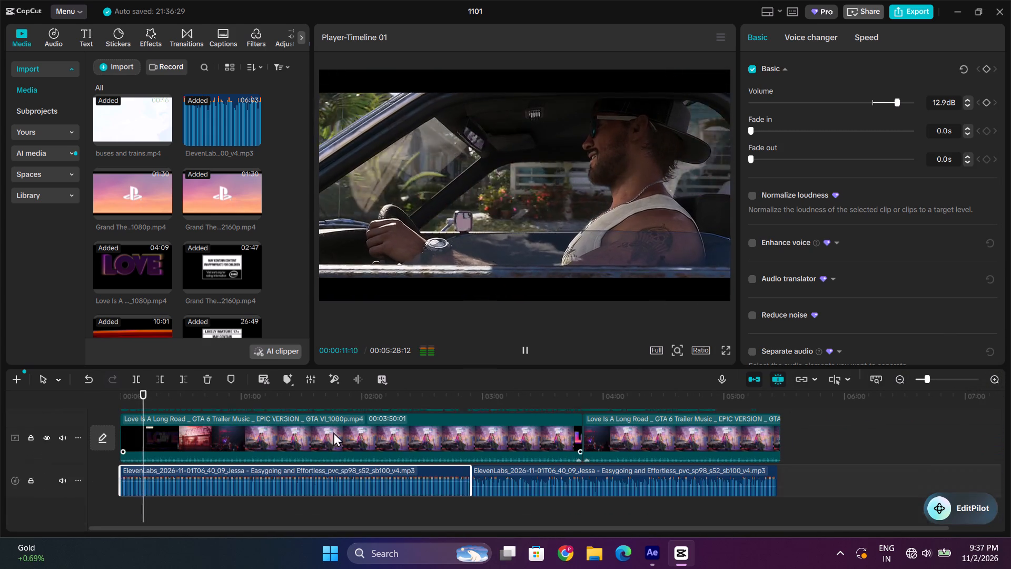
Add volume keyframes to the first ElevenLabs voiceover clip at the start of the timeline and at 00:00:11:23.
{"action": "left_click_drag", "start_coordinate": [145, 399], "coordinate": [73, 403]}
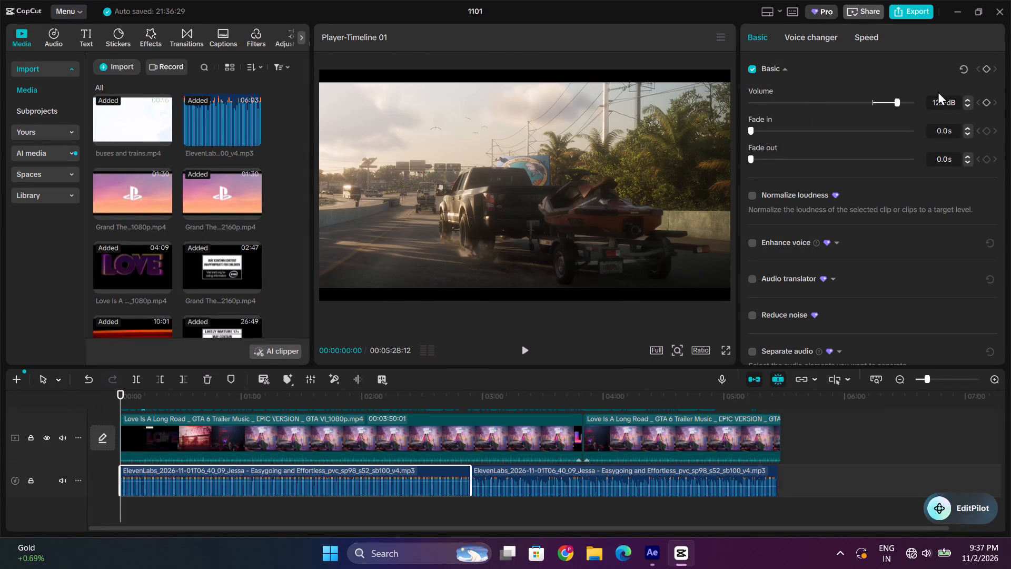
{"action": "left_click", "coordinate": [988, 103]}
{"action": "double_click", "coordinate": [989, 380]}
{"action": "left_click_drag", "start_coordinate": [157, 401], "coordinate": [210, 400]}
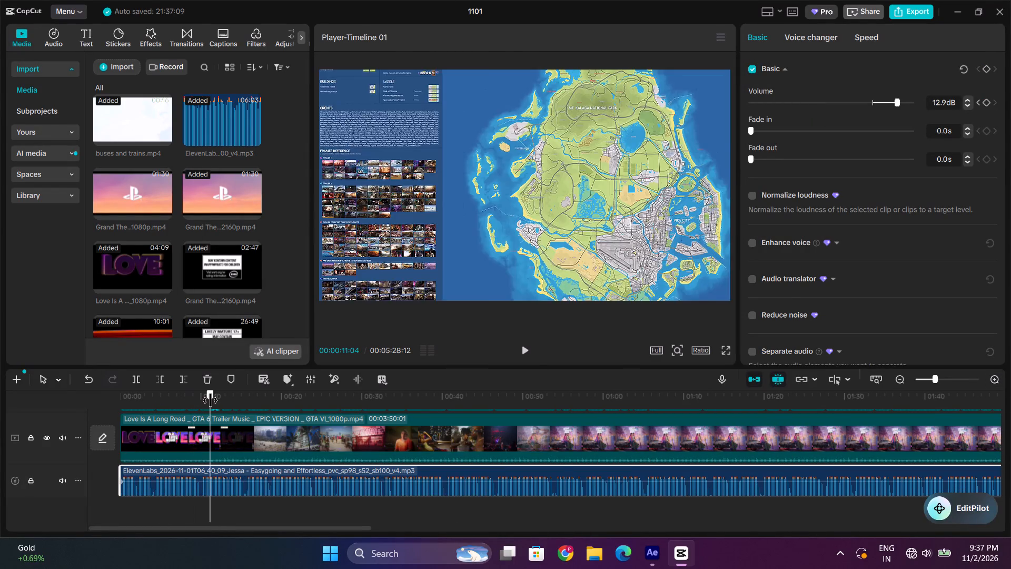
{"action": "left_click_drag", "start_coordinate": [210, 400], "coordinate": [215, 401]}
{"action": "left_click", "coordinate": [982, 100]}
{"action": "left_click", "coordinate": [988, 101]}
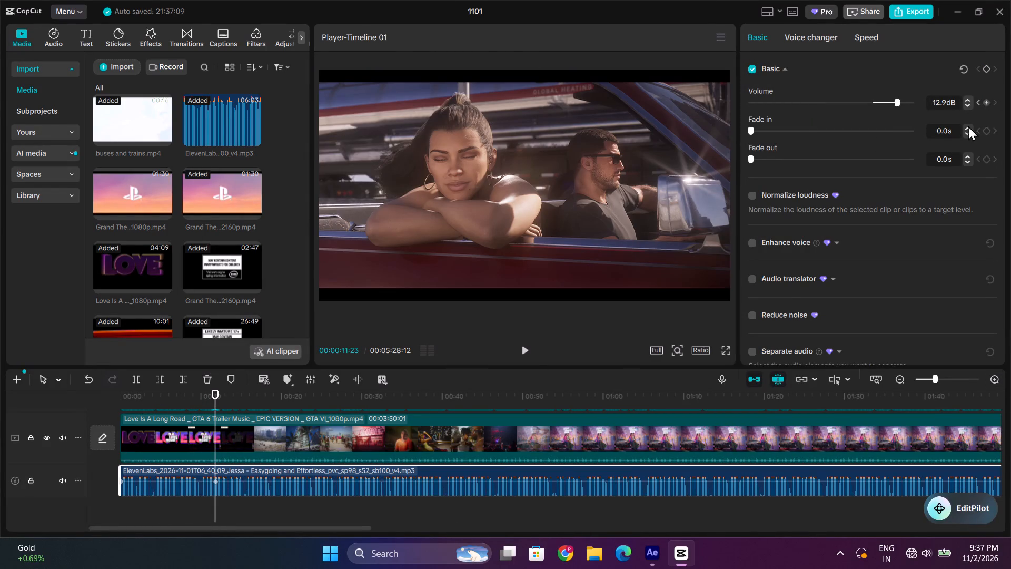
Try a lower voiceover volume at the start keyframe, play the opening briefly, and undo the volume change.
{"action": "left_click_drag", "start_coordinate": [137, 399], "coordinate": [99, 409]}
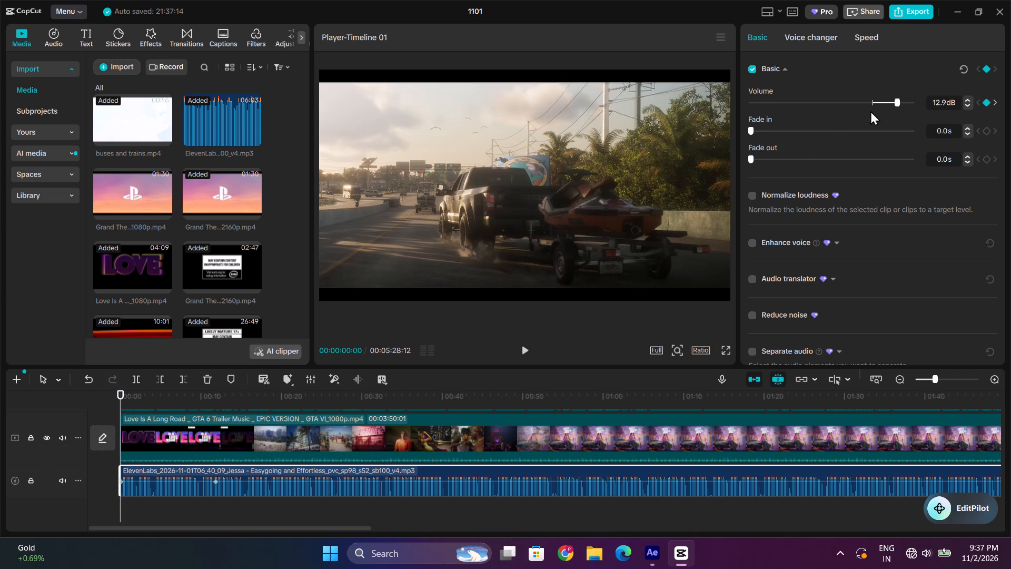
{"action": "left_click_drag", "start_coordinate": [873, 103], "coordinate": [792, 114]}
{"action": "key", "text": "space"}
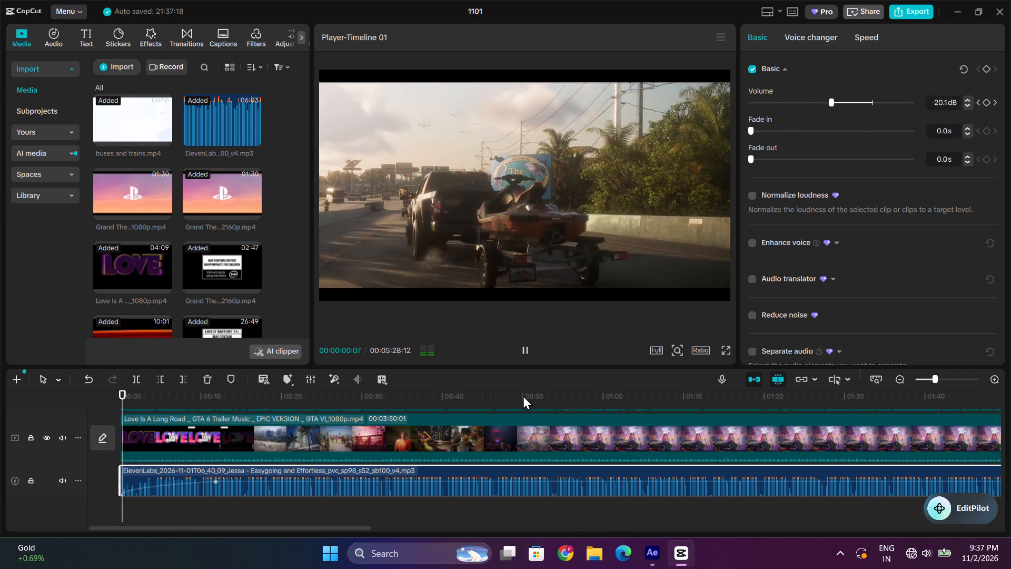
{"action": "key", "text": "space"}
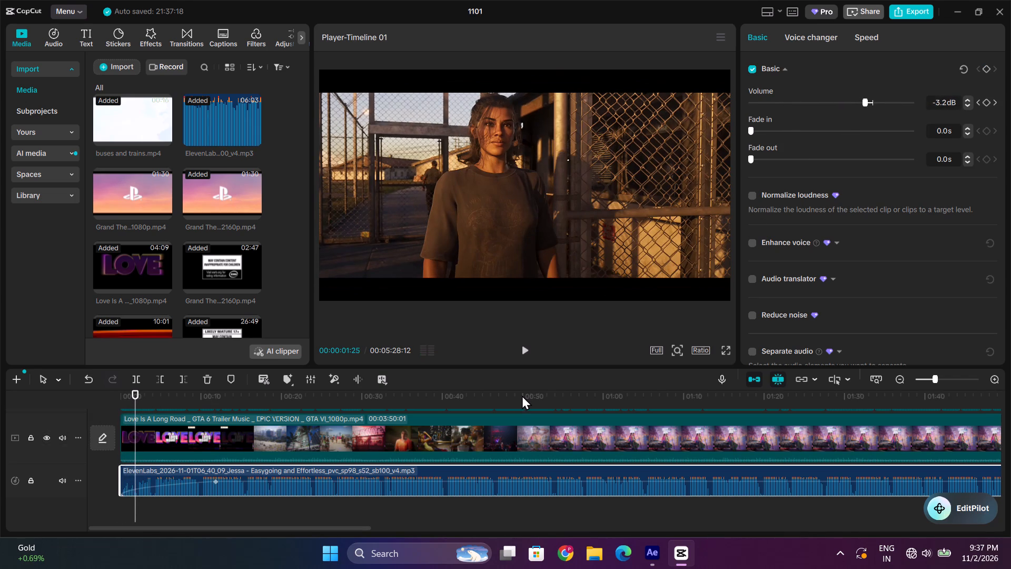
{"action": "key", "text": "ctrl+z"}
Add audio volume keyframes to the first Love Is A Long Road music clip at the start and at 00:00:11:23.
{"action": "left_click_drag", "start_coordinate": [183, 401], "coordinate": [216, 398]}
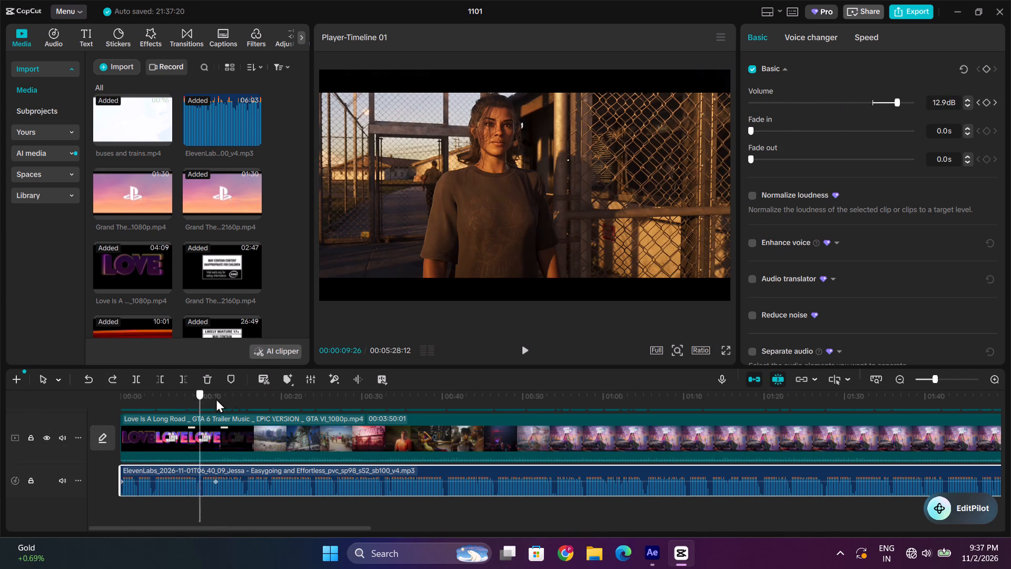
{"action": "left_click_drag", "start_coordinate": [216, 398], "coordinate": [124, 411]}
{"action": "left_click", "coordinate": [147, 427]}
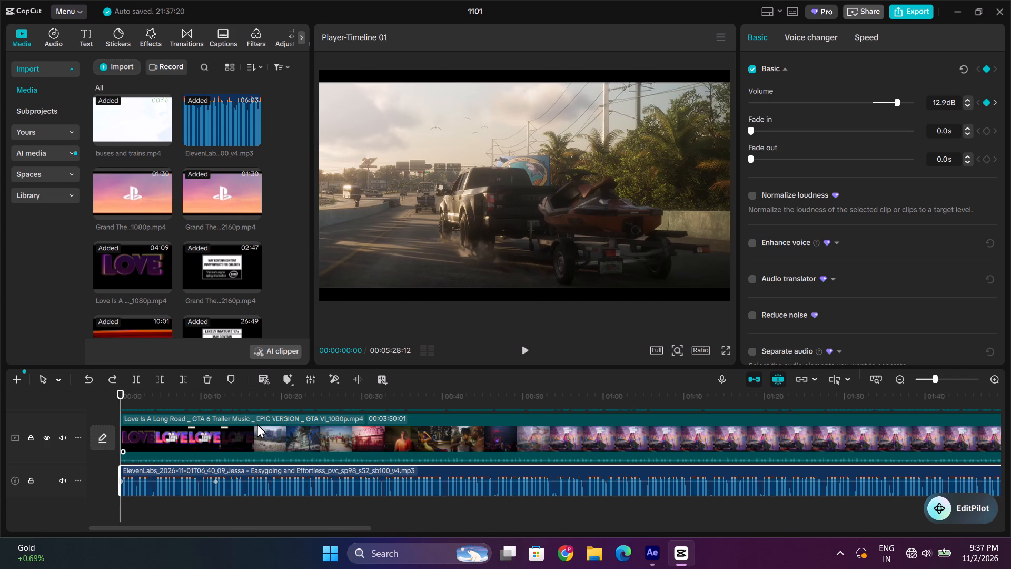
{"action": "left_click", "coordinate": [257, 424]}
{"action": "left_click", "coordinate": [801, 39]}
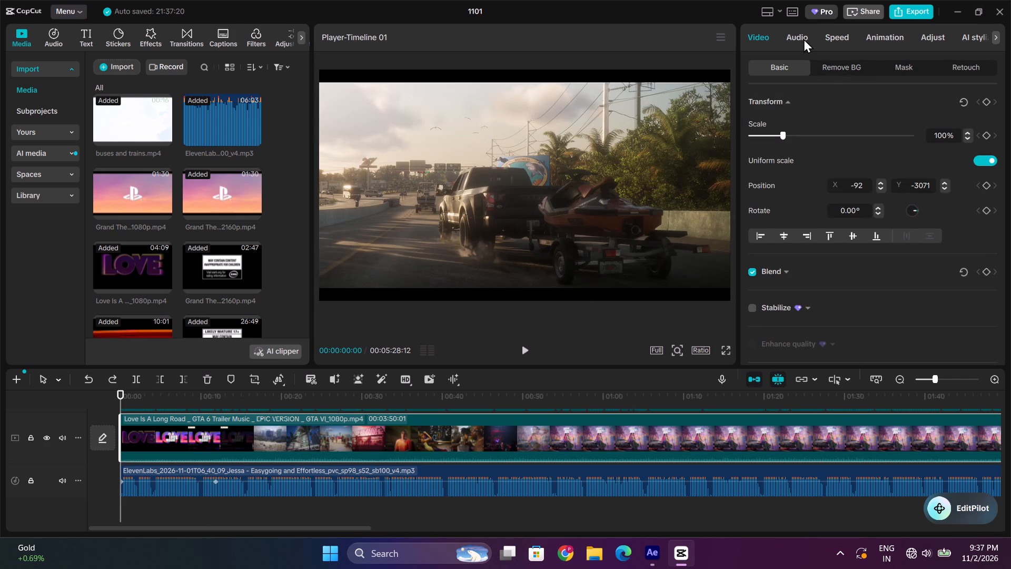
{"action": "left_click", "coordinate": [984, 131]}
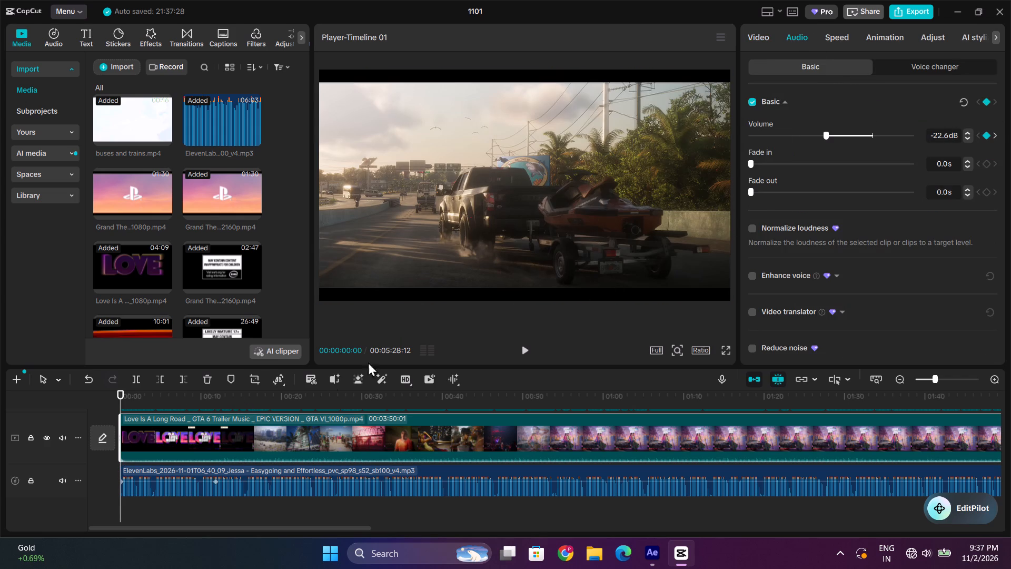
{"action": "left_click_drag", "start_coordinate": [127, 396], "coordinate": [176, 403]}
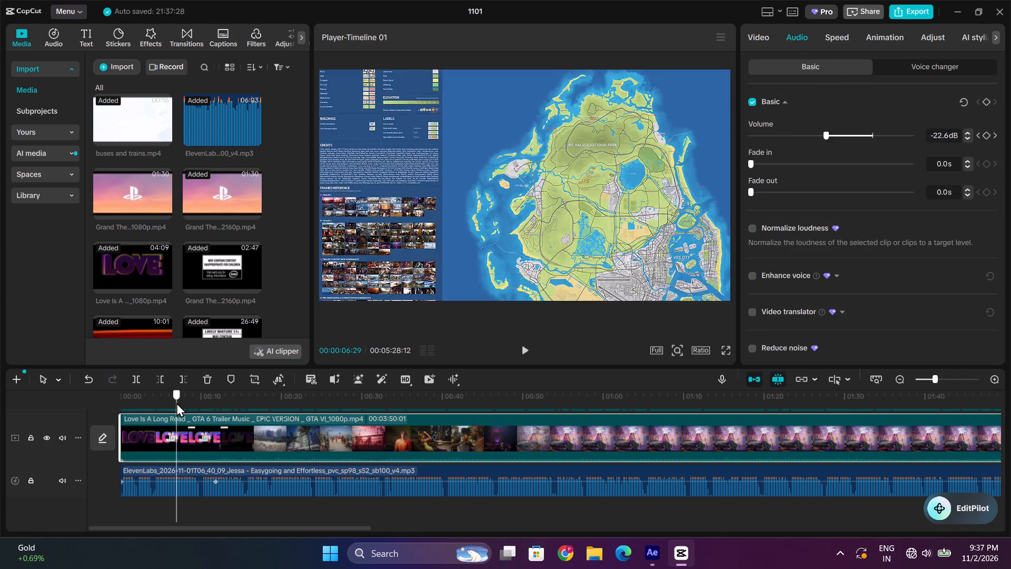
{"action": "left_click_drag", "start_coordinate": [176, 403], "coordinate": [212, 398]}
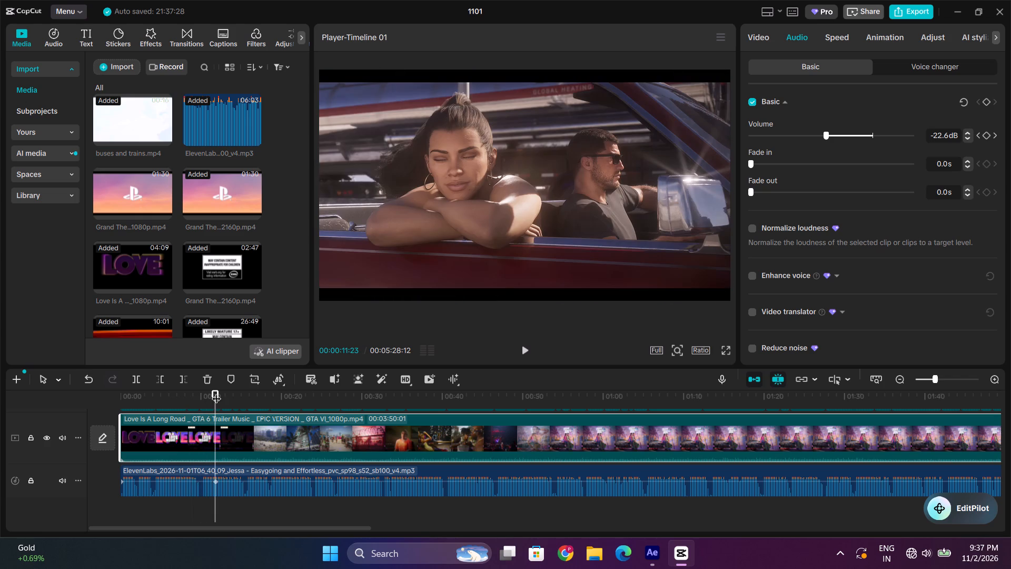
{"action": "left_click", "coordinate": [988, 138]}
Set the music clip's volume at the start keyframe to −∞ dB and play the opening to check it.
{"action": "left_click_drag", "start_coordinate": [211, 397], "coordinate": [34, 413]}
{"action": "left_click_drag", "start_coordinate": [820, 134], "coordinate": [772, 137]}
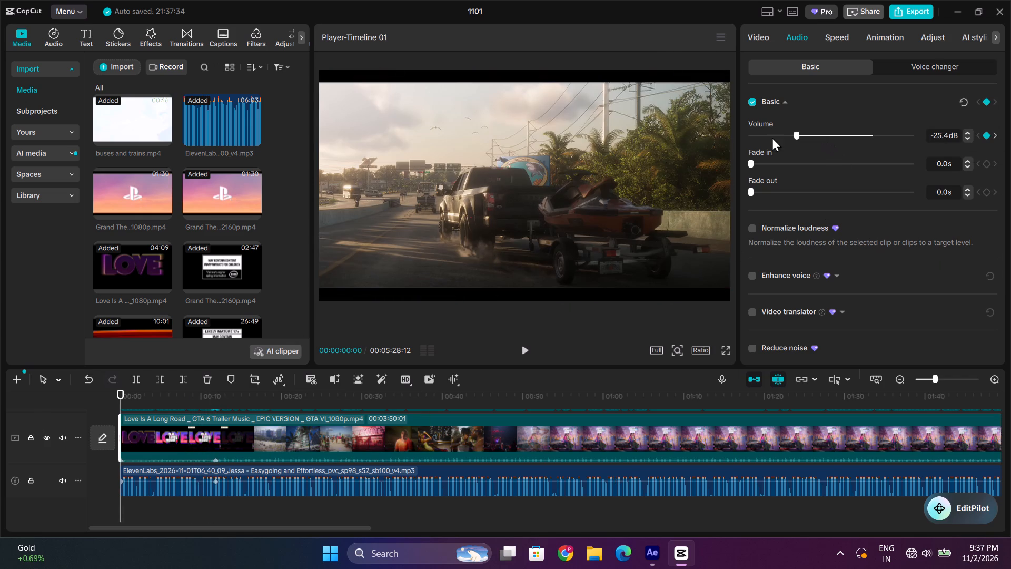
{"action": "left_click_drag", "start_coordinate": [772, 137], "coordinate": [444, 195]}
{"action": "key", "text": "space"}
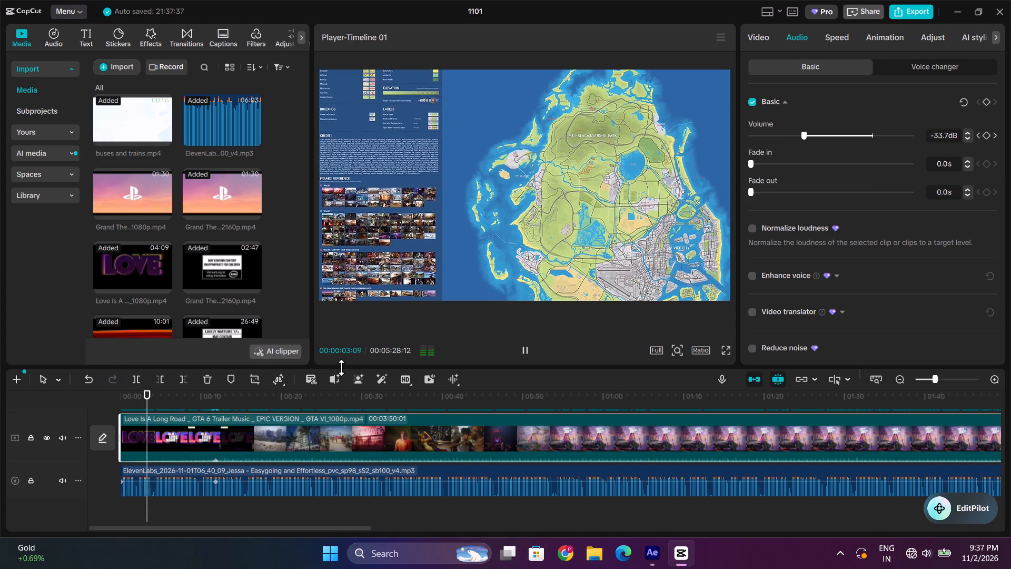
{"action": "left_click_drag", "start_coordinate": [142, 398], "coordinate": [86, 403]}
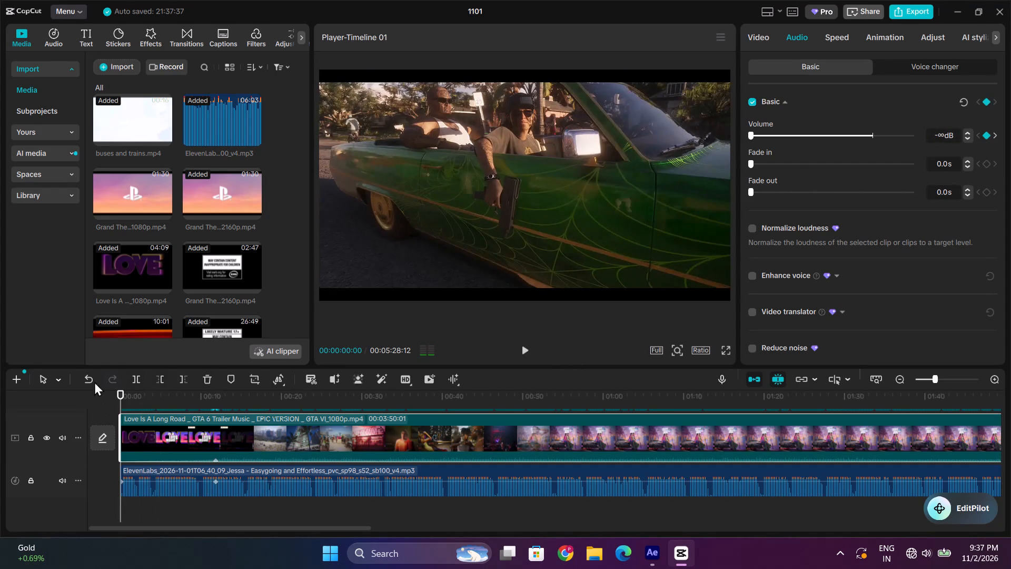
Fine-tune the music clip's start keyframe volume, playing the opening between adjustments and settling slightly below -22.3 dB.
{"action": "left_click_drag", "start_coordinate": [755, 138], "coordinate": [812, 140]}
{"action": "key", "text": "space"}
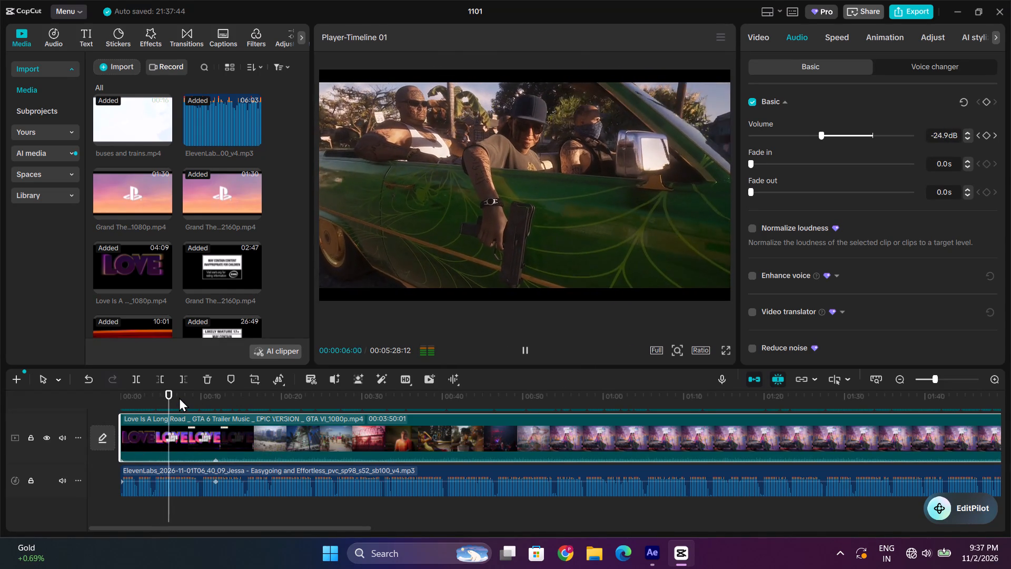
{"action": "left_click_drag", "start_coordinate": [179, 397], "coordinate": [58, 405]}
{"action": "left_click_drag", "start_coordinate": [818, 134], "coordinate": [824, 134]}
{"action": "key", "text": "space"}
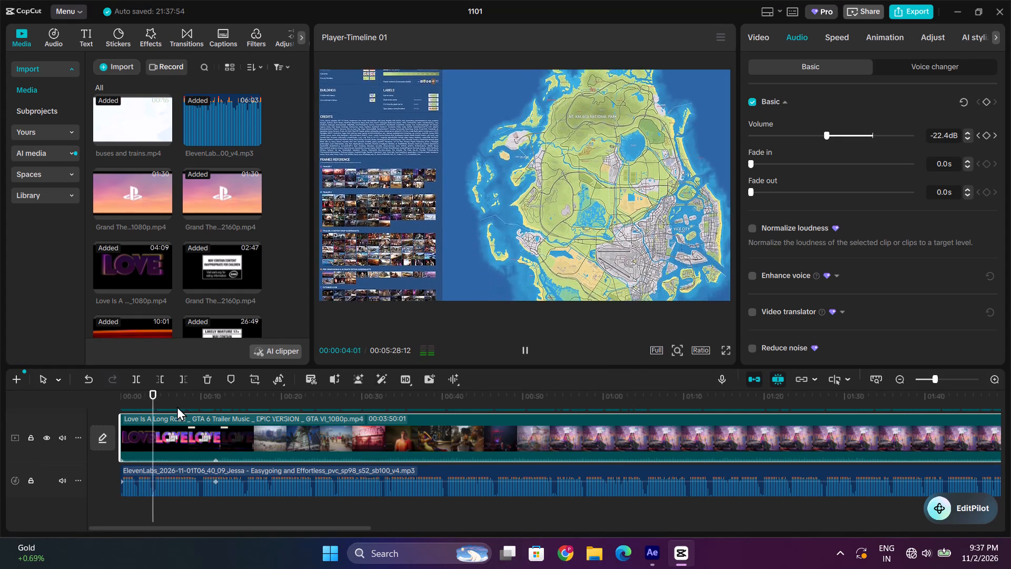
{"action": "left_click_drag", "start_coordinate": [162, 393], "coordinate": [82, 401]}
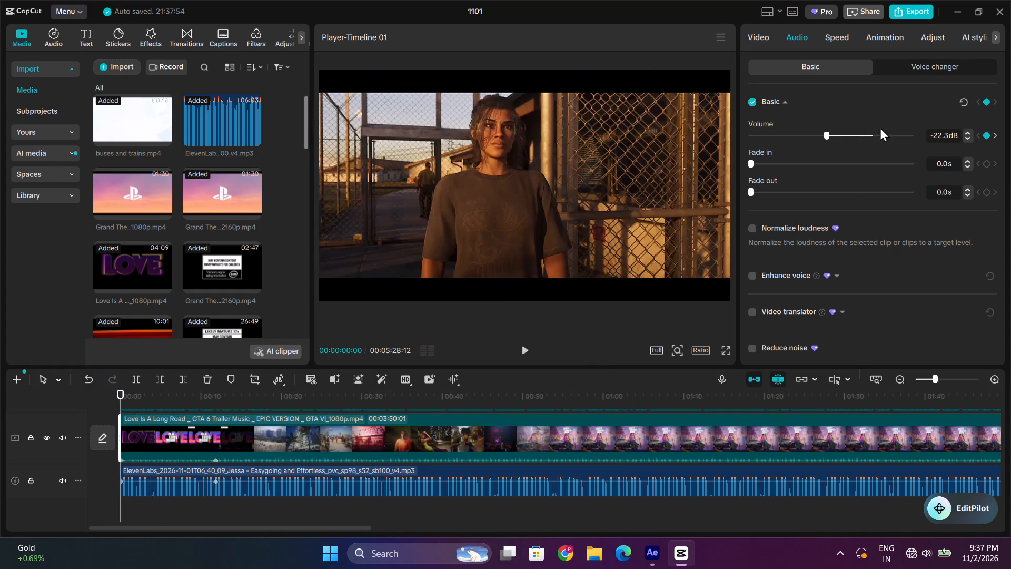
{"action": "left_click_drag", "start_coordinate": [825, 137], "coordinate": [816, 138]}
Set the music clip's volume at the 00:00:11:23 keyframe to about -17 dB and play on from there to check it.
{"action": "left_click_drag", "start_coordinate": [201, 398], "coordinate": [202, 397]}
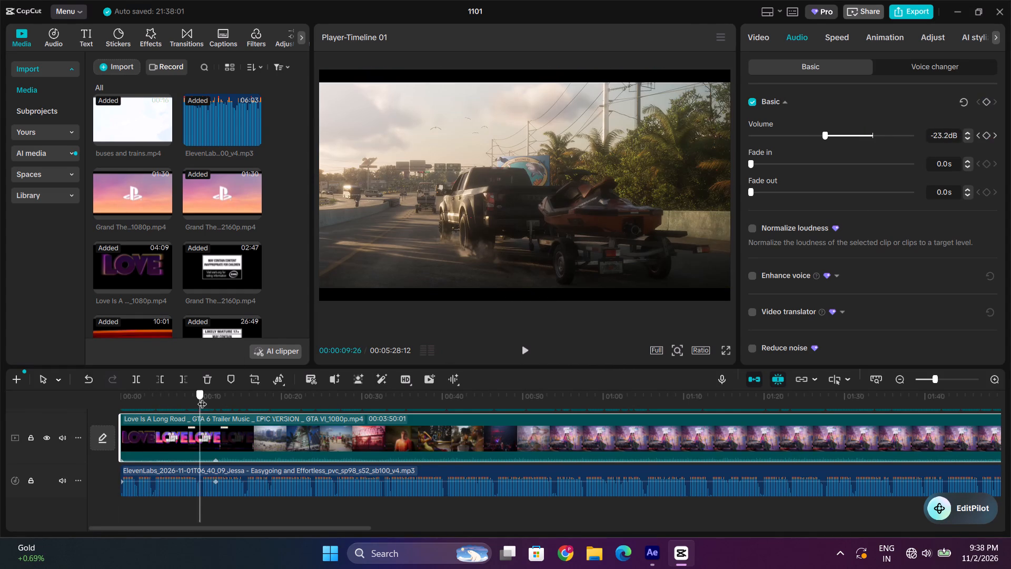
{"action": "left_click_drag", "start_coordinate": [202, 397], "coordinate": [213, 396]}
{"action": "left_click", "coordinate": [832, 134]}
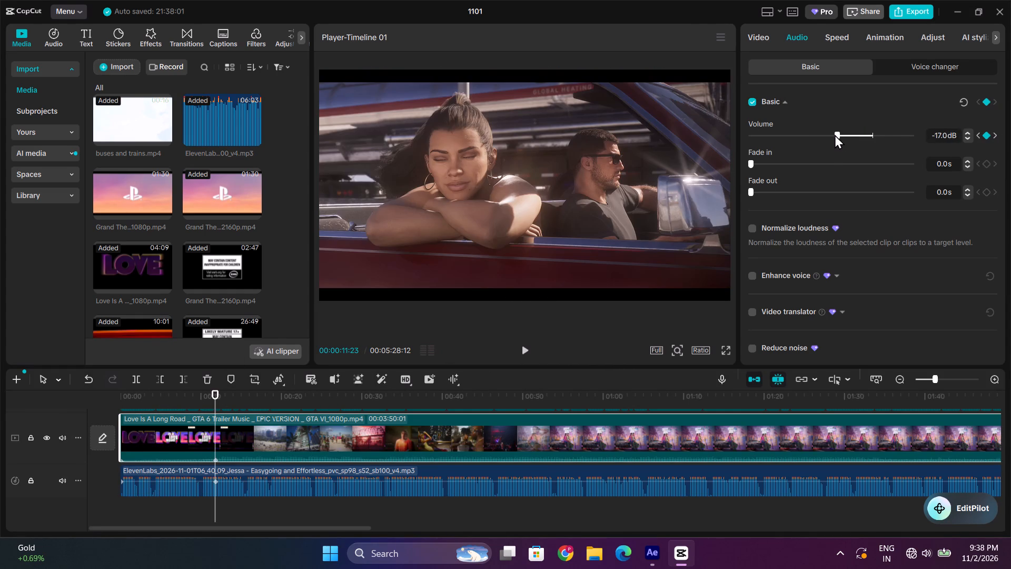
{"action": "left_click", "coordinate": [835, 134]}
{"action": "key", "text": "space"}
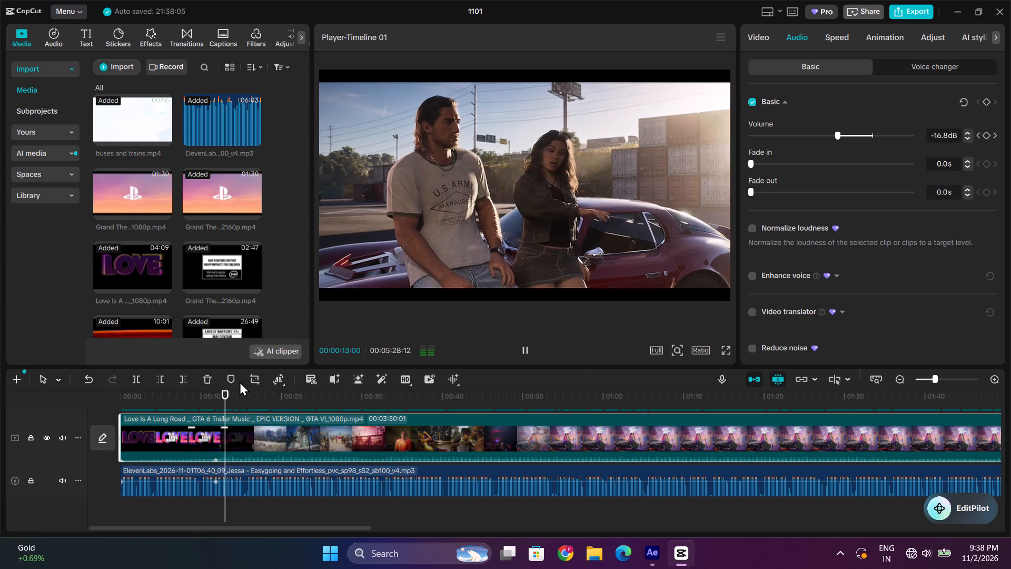
{"action": "key", "text": "space"}
{"action": "key", "text": "space"}
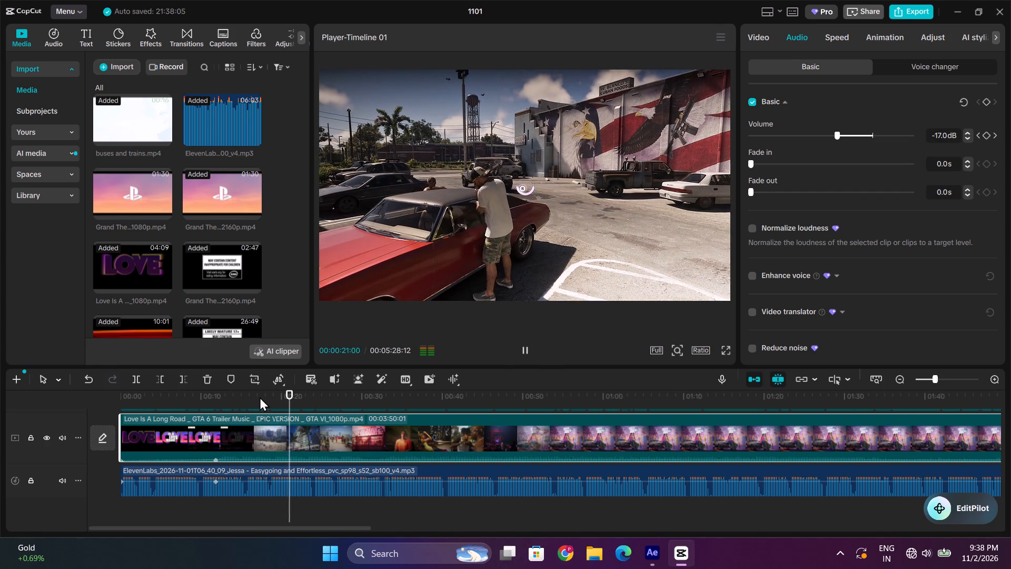
{"action": "key", "text": "space"}
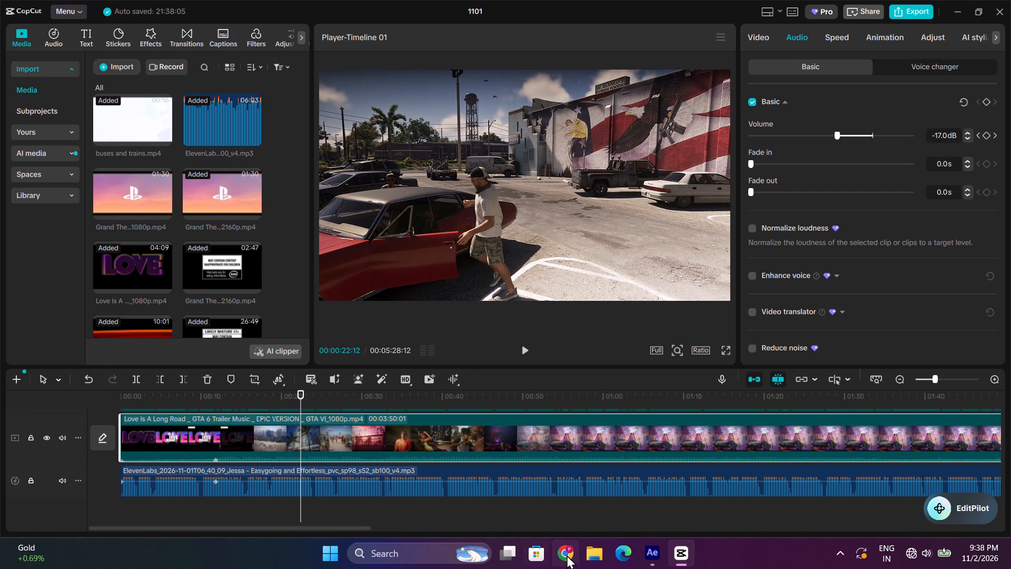
Turn on the computer's Wi-Fi so it can go online.
{"action": "left_click", "coordinate": [925, 557]}
{"action": "left_click", "coordinate": [806, 311]}
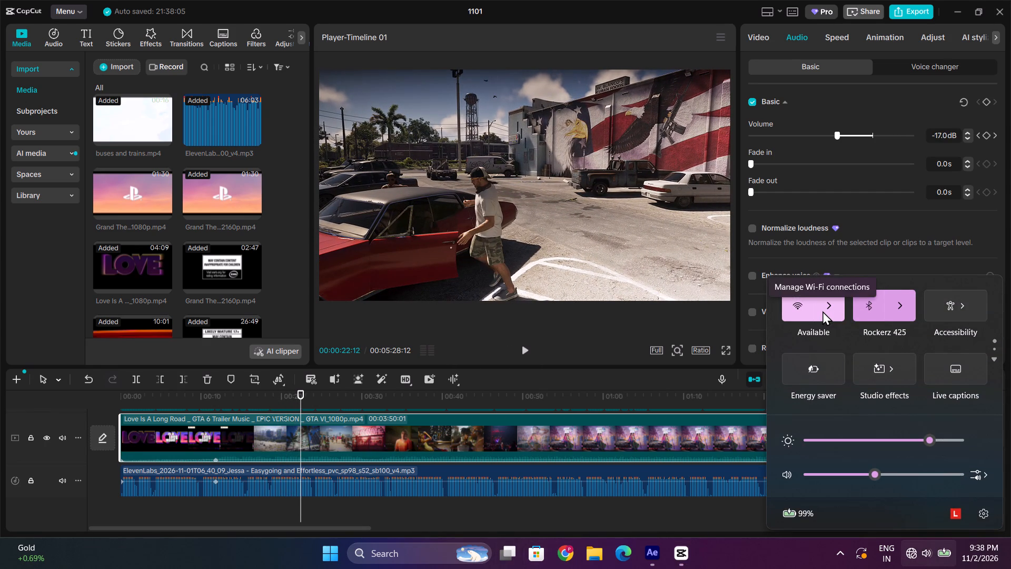
{"action": "key", "text": "space"}
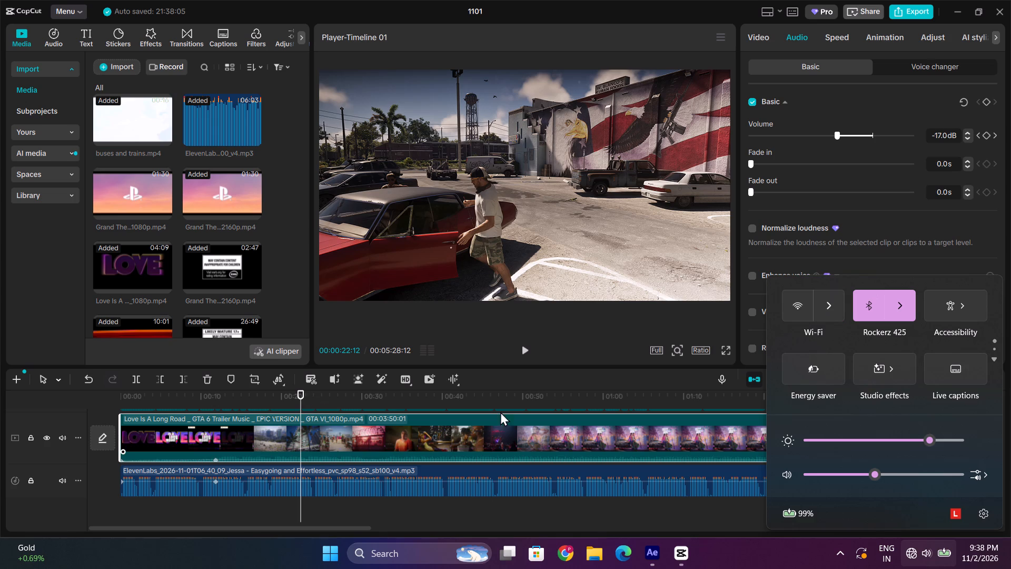
{"action": "key", "text": "space"}
Play on from 00:00:22:12 to check the music against the voiceover, stopping at 00:00:24:08.
{"action": "left_click", "coordinate": [349, 435]}
{"action": "key", "text": "space"}
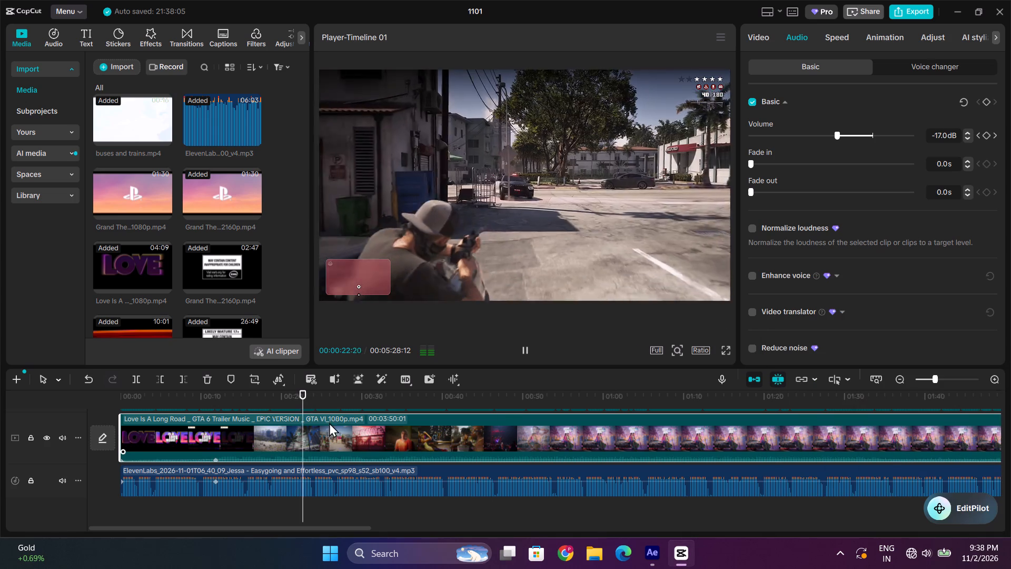
{"action": "key", "text": "space"}
{"action": "key", "text": "space"}
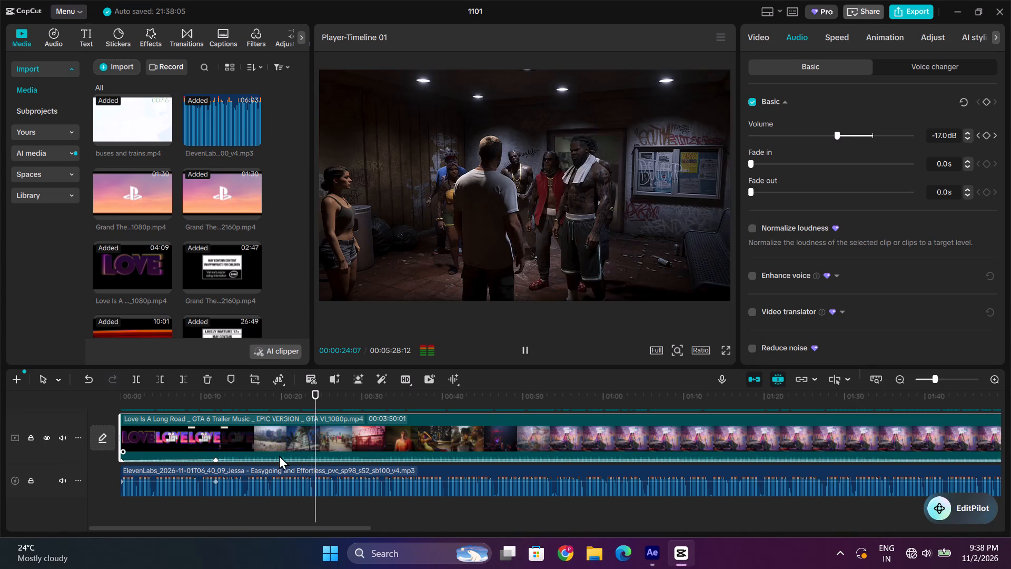
{"action": "key", "text": "space"}
{"action": "left_click", "coordinate": [312, 397]}
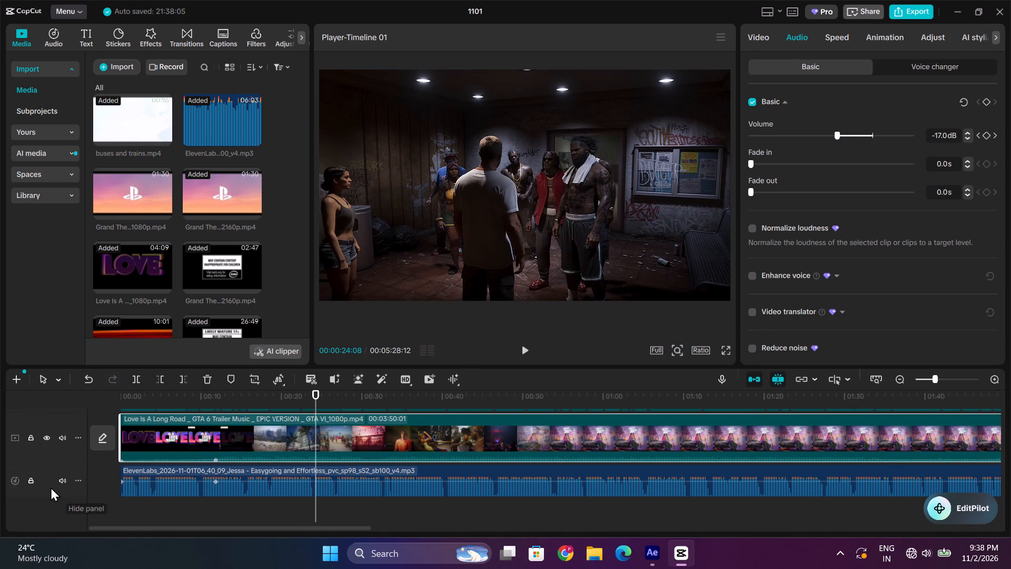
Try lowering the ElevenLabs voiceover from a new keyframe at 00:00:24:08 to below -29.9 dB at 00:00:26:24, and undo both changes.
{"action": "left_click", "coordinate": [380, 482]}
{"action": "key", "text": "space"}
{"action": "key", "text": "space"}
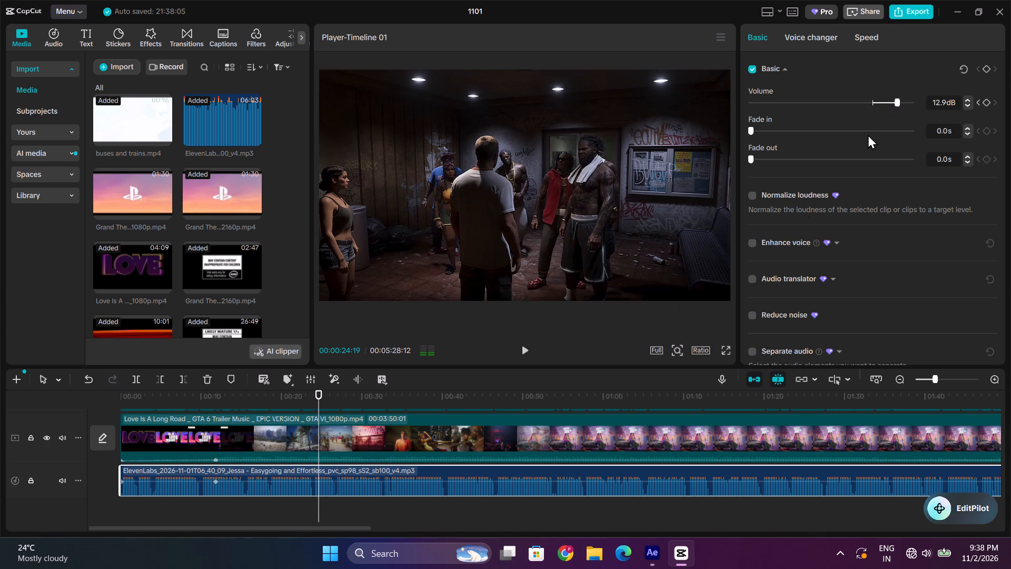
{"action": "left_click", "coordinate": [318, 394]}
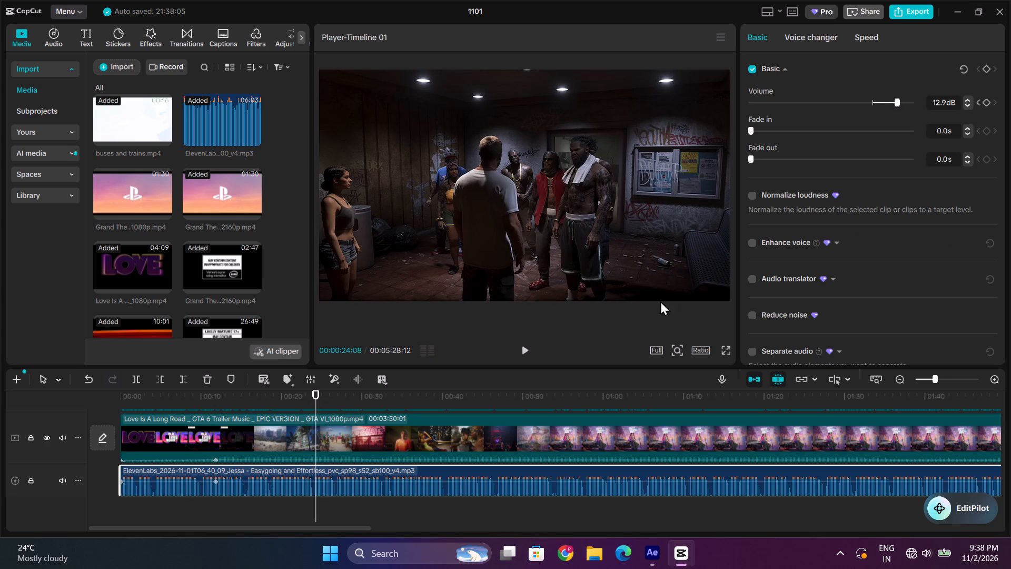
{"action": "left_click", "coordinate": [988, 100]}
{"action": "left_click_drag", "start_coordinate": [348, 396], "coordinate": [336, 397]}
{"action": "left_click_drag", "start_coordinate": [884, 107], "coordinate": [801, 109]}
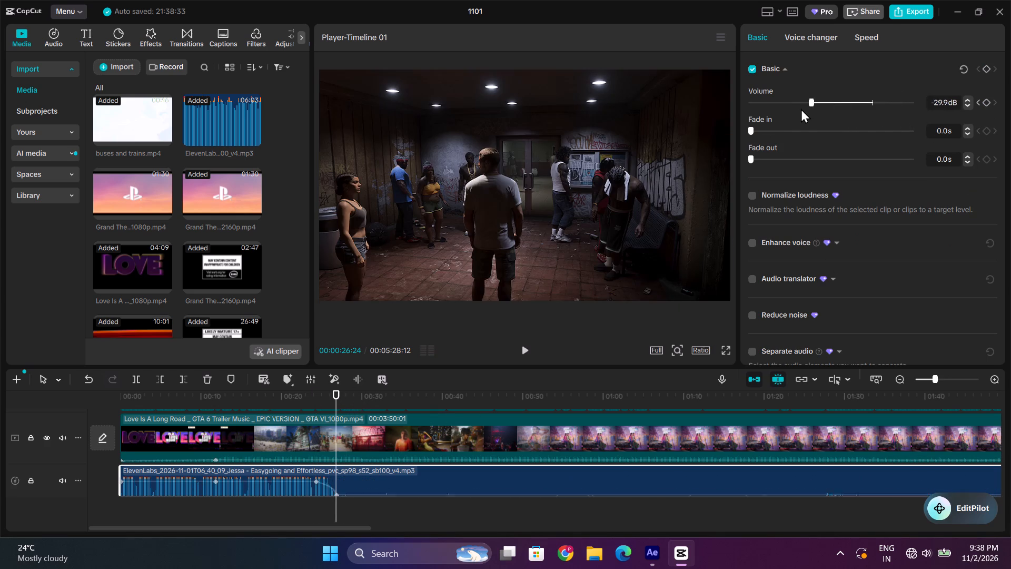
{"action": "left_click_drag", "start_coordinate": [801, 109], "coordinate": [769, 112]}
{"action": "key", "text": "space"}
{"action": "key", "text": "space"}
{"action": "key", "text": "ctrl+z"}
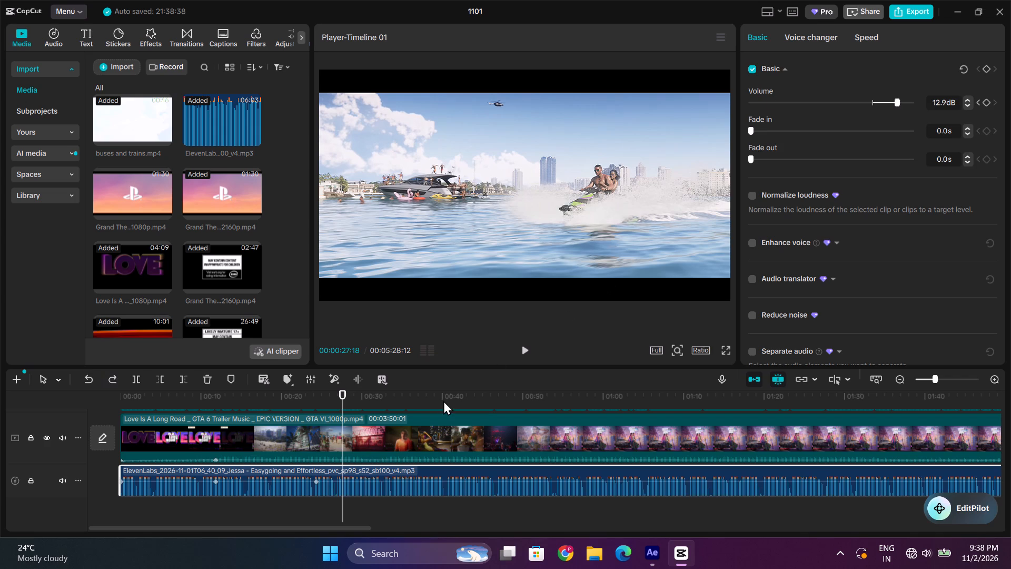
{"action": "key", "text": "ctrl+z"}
Add a volume keyframe to the Love Is A Long Road music clip at 00:00:24:08.
{"action": "left_click", "coordinate": [319, 387]}
{"action": "left_click", "coordinate": [320, 396]}
{"action": "left_click", "coordinate": [323, 425]}
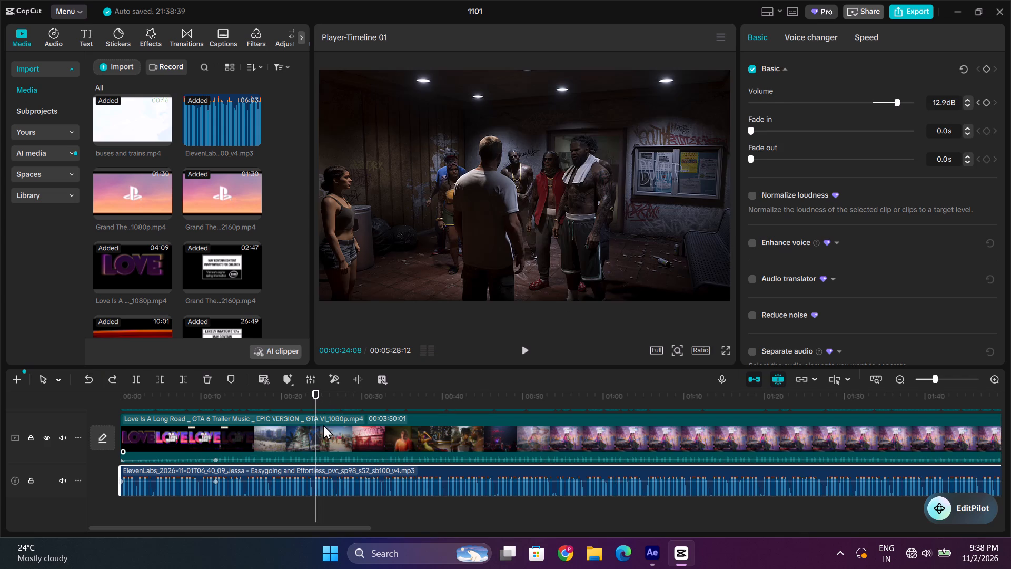
{"action": "left_click", "coordinate": [782, 33]}
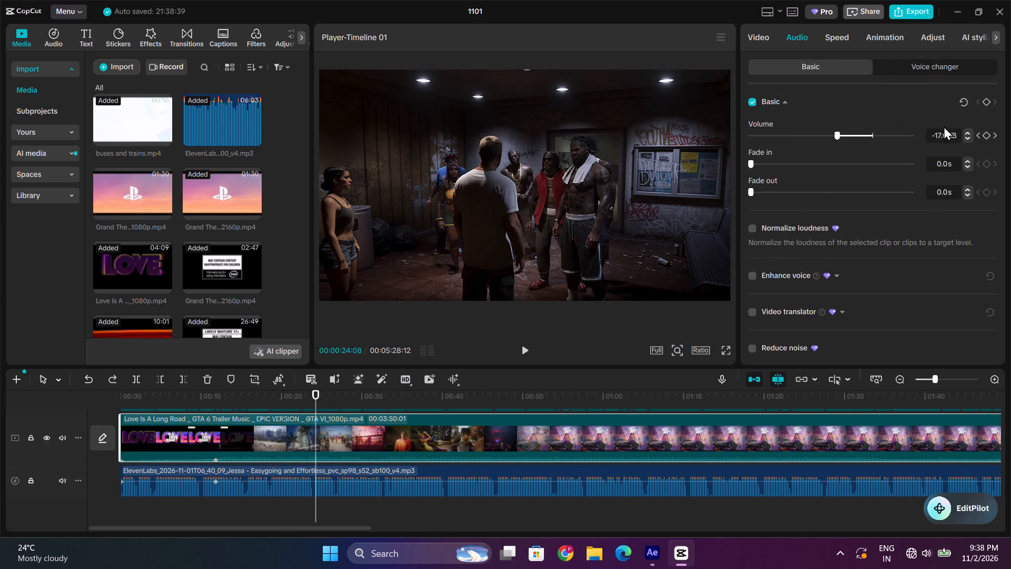
{"action": "double_click", "coordinate": [992, 135]}
{"action": "left_click", "coordinate": [986, 135]}
Lower the Love Is A Long Road music clip's volume to about -48 dB at about 00:00:30, completing the fade-down.
{"action": "left_click_drag", "start_coordinate": [349, 390], "coordinate": [362, 390]}
{"action": "left_click_drag", "start_coordinate": [836, 135], "coordinate": [772, 142]}
Play back from 00:00:24:08 to check the music's fade-down, stopping at 00:00:30:14.
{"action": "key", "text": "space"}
{"action": "left_click_drag", "start_coordinate": [339, 395], "coordinate": [315, 396]}
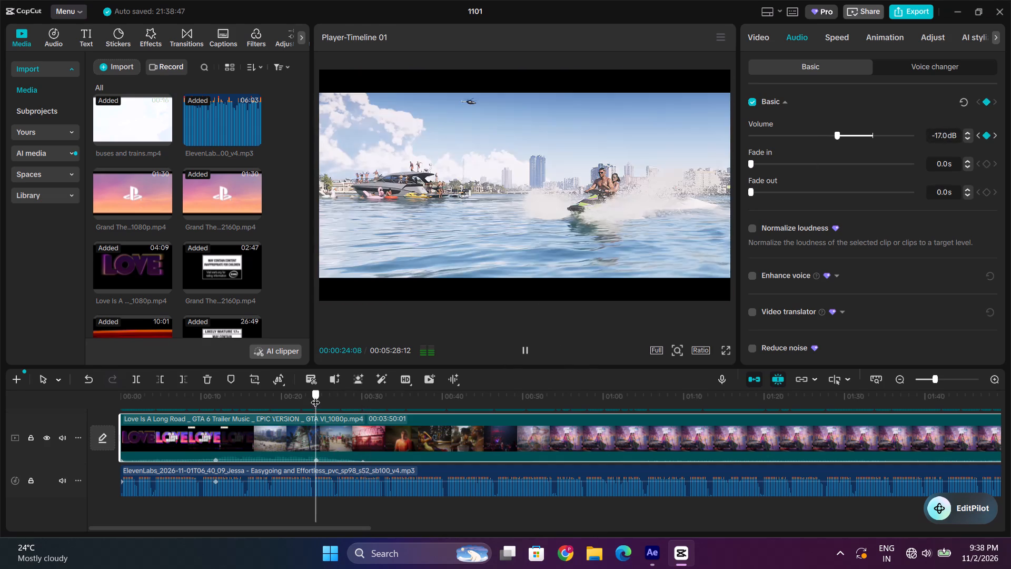
{"action": "left_click_drag", "start_coordinate": [315, 396], "coordinate": [315, 396]}
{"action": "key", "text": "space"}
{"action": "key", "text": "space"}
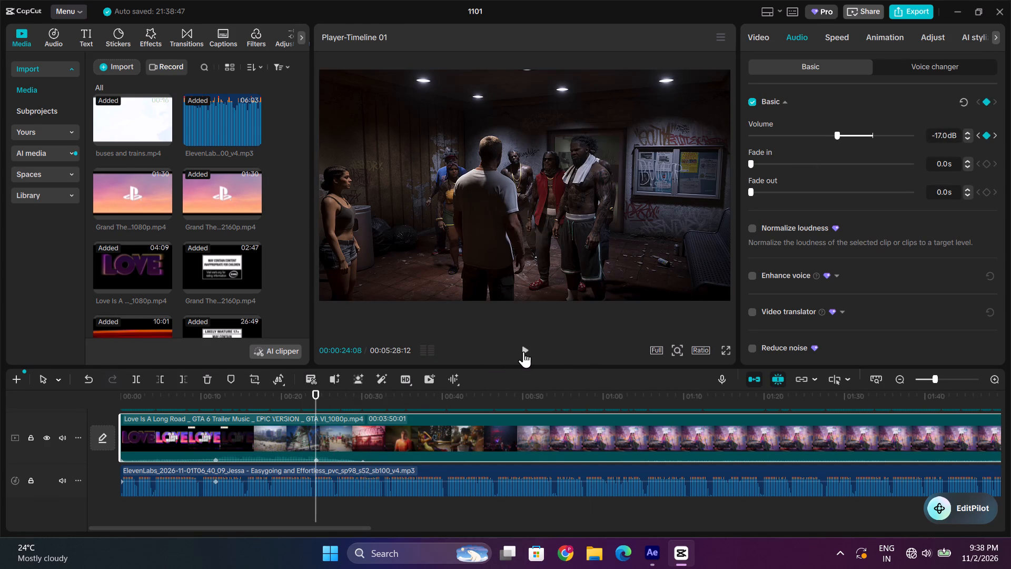
{"action": "left_click", "coordinate": [523, 351]}
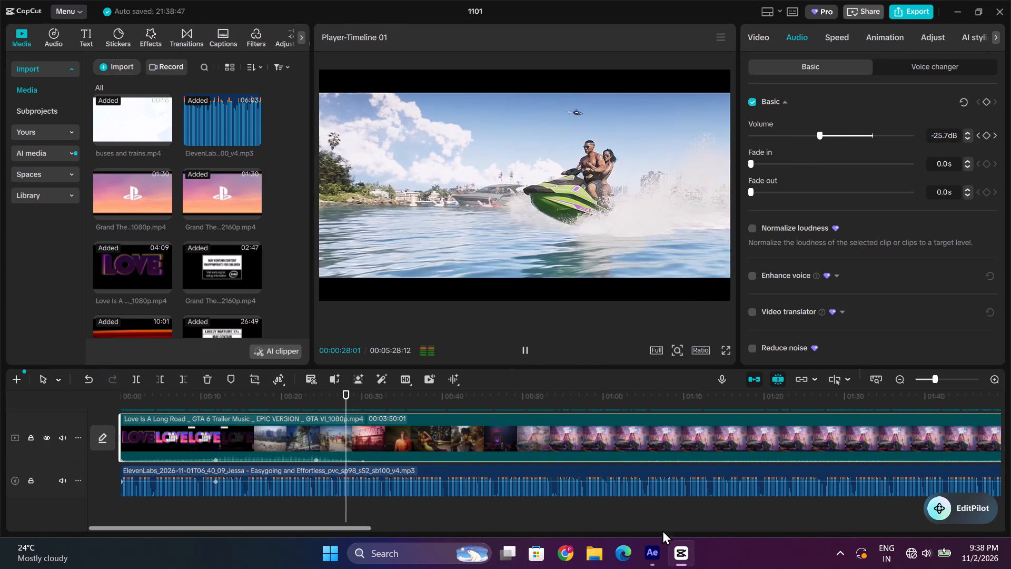
{"action": "double_click", "coordinate": [671, 551]}
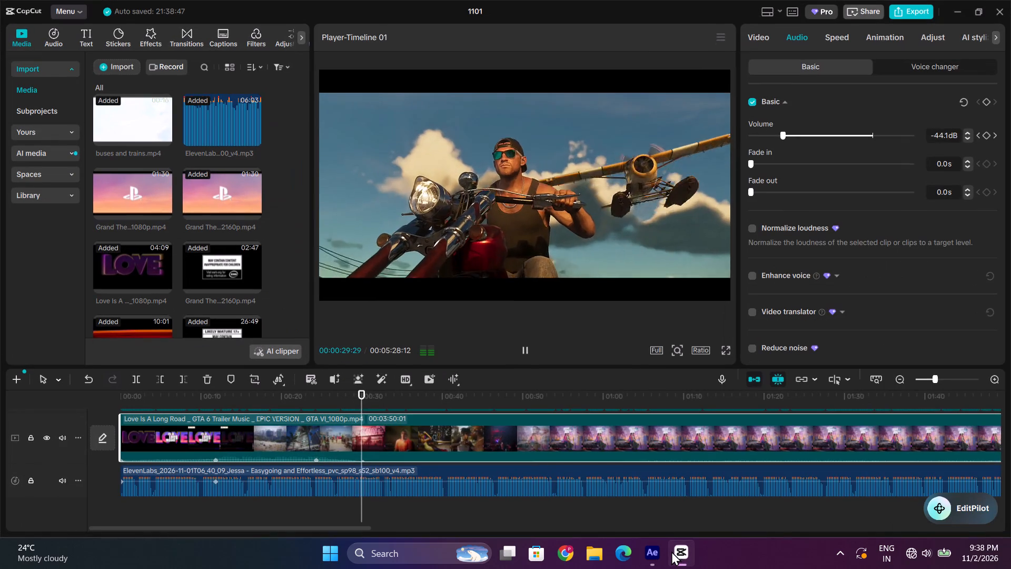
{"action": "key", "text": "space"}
Connect the computer to the Airtel_sari_1690 Wi-Fi network.
{"action": "left_click", "coordinate": [915, 554]}
{"action": "left_click", "coordinate": [817, 303]}
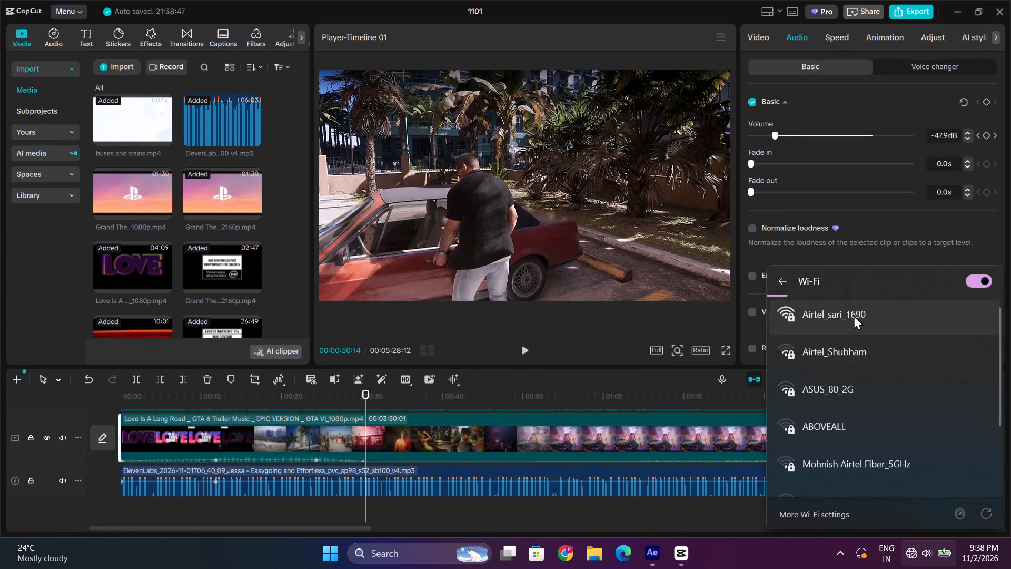
{"action": "left_click", "coordinate": [854, 315]}
{"action": "left_click", "coordinate": [900, 381]}
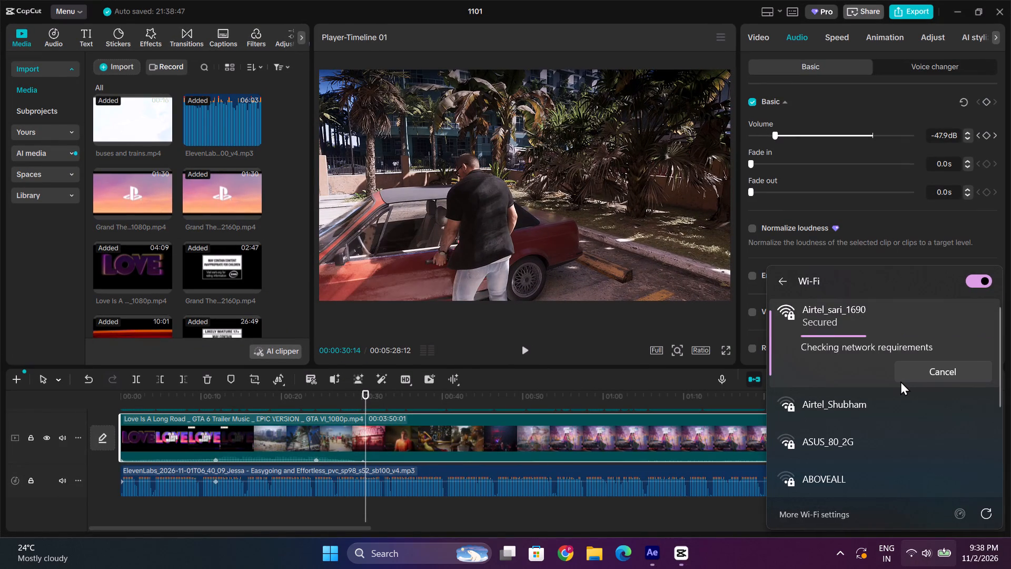
{"action": "scroll", "coordinate": [358, 410], "scroll_direction": "up", "scroll_amount": 1}
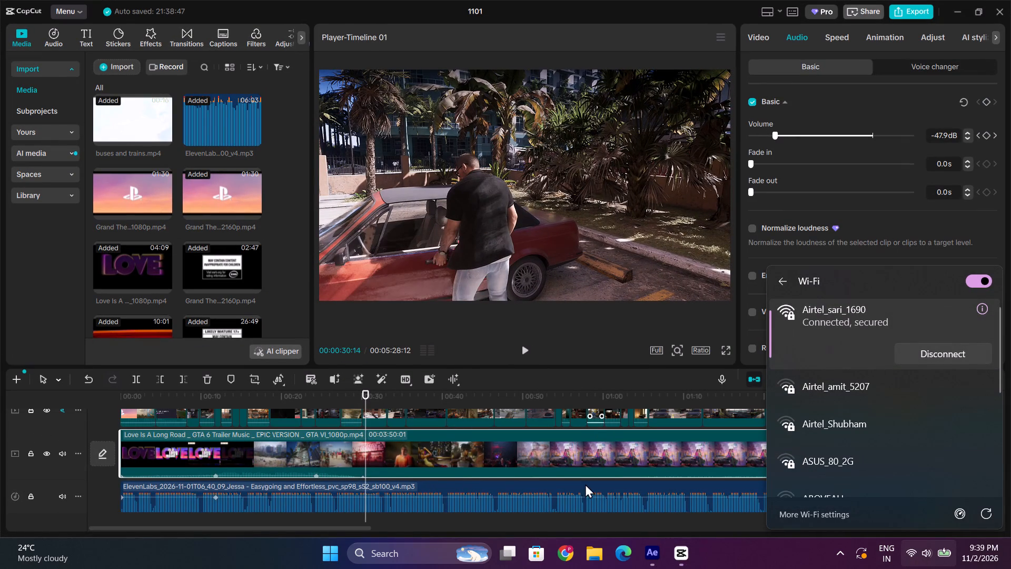
Switch to Chrome and open YouTube through a Google search for yt.
{"action": "left_click", "coordinate": [561, 551]}
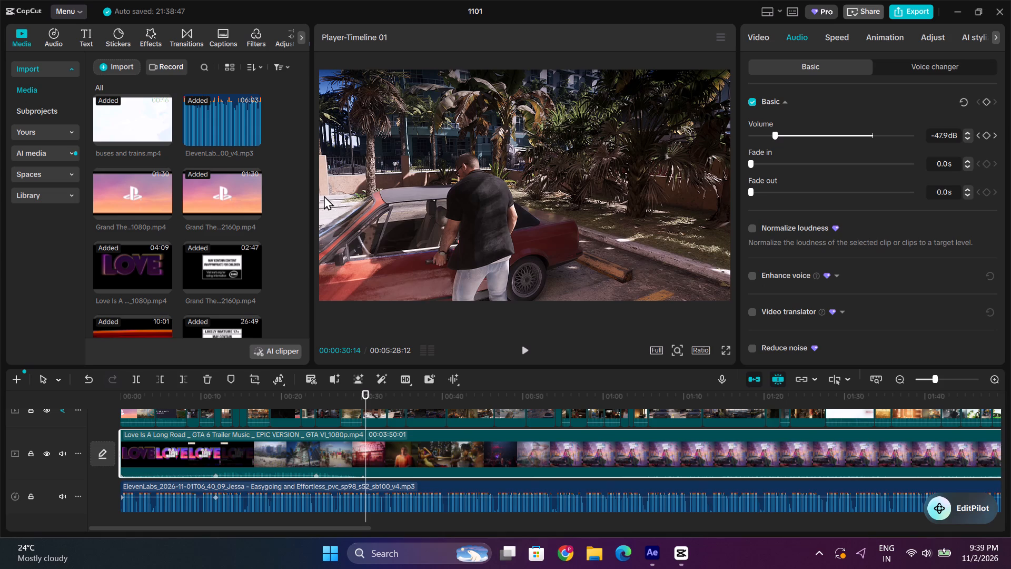
{"action": "left_click", "coordinate": [351, 258]}
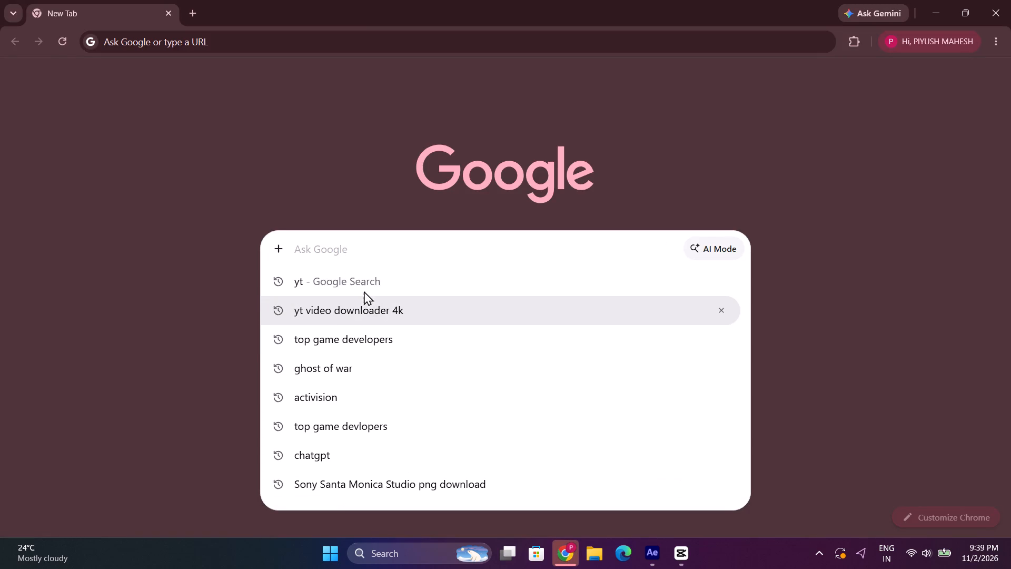
{"action": "left_click", "coordinate": [364, 289]}
{"action": "left_click", "coordinate": [152, 206]}
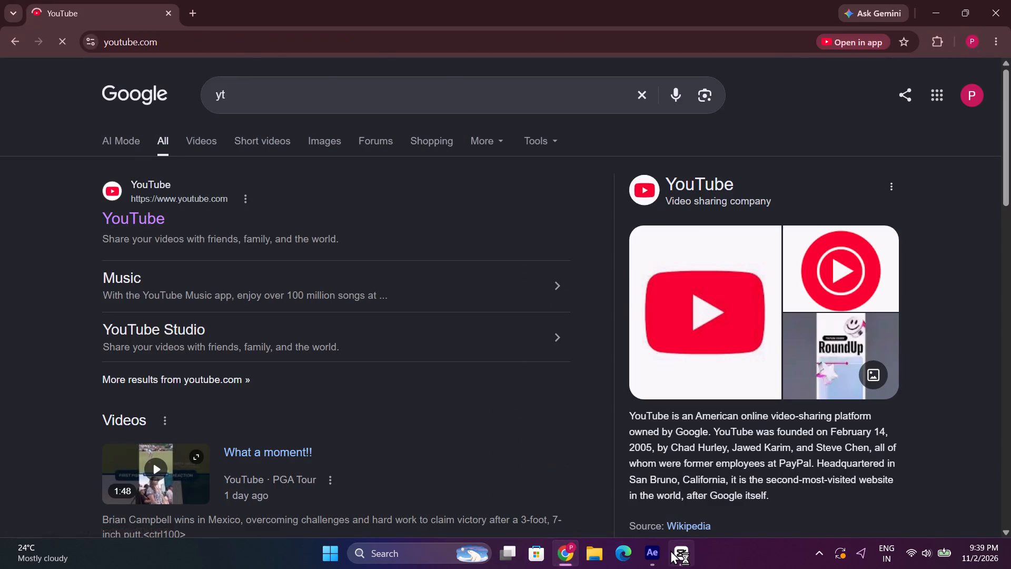
Return to CapCut and play on from 00:00:30:14 to check the music against the voiceover, pausing briefly at 00:00:45:21.
{"action": "left_click", "coordinate": [670, 550]}
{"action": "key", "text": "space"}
{"action": "scroll", "coordinate": [481, 455], "scroll_direction": "up", "scroll_amount": 1}
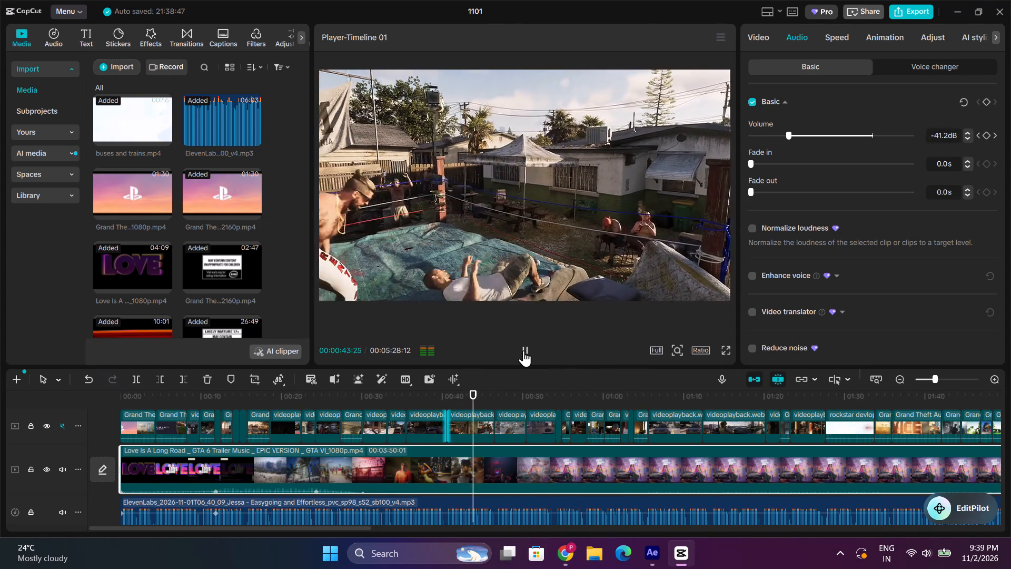
{"action": "left_click", "coordinate": [523, 350]}
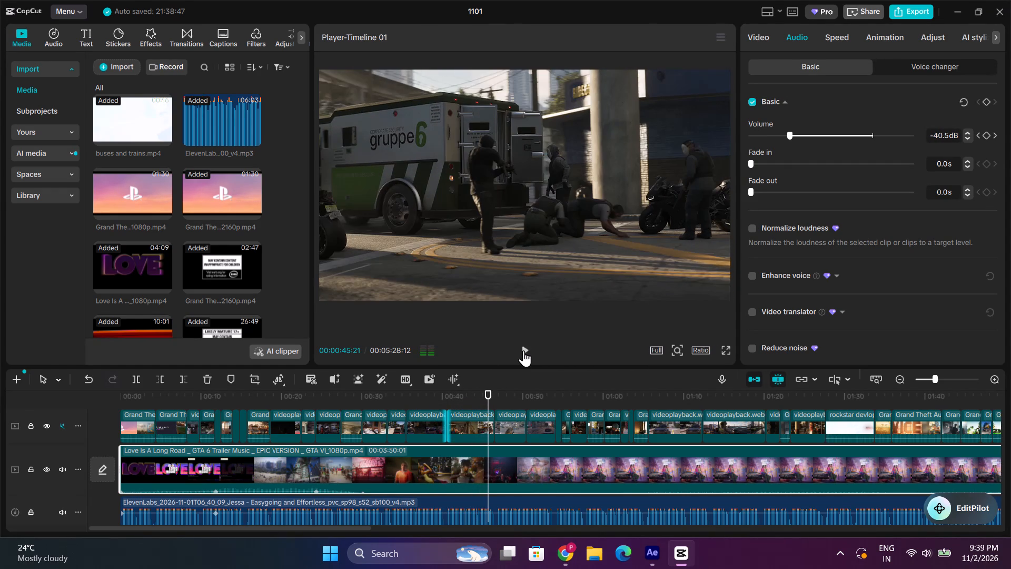
{"action": "left_click", "coordinate": [523, 350]}
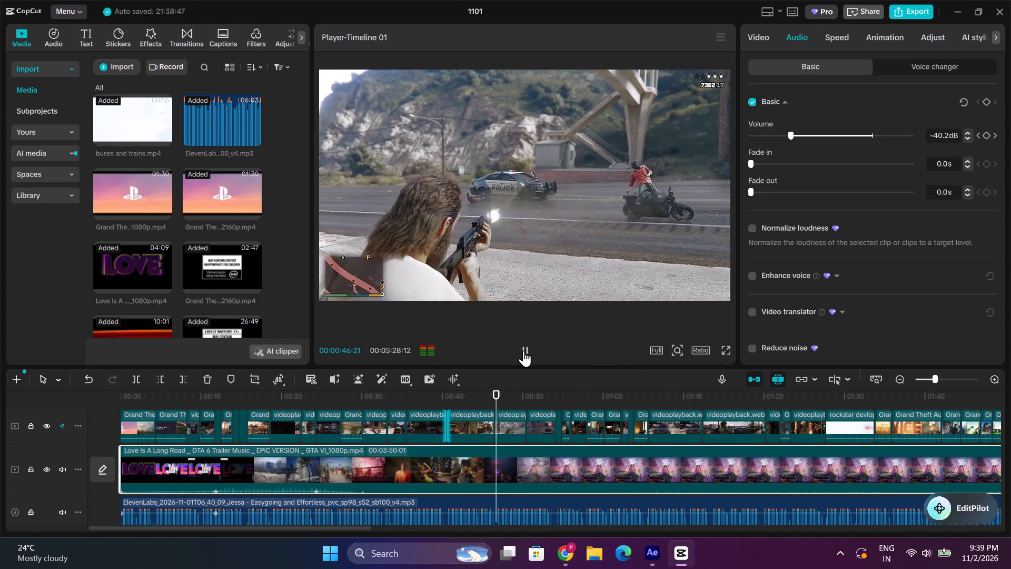
Play the timeline from about 00:00:46 and again from about 00:01:03 to check the music against the voiceover.
{"action": "left_click", "coordinate": [523, 350]}
{"action": "left_click", "coordinate": [523, 350]}
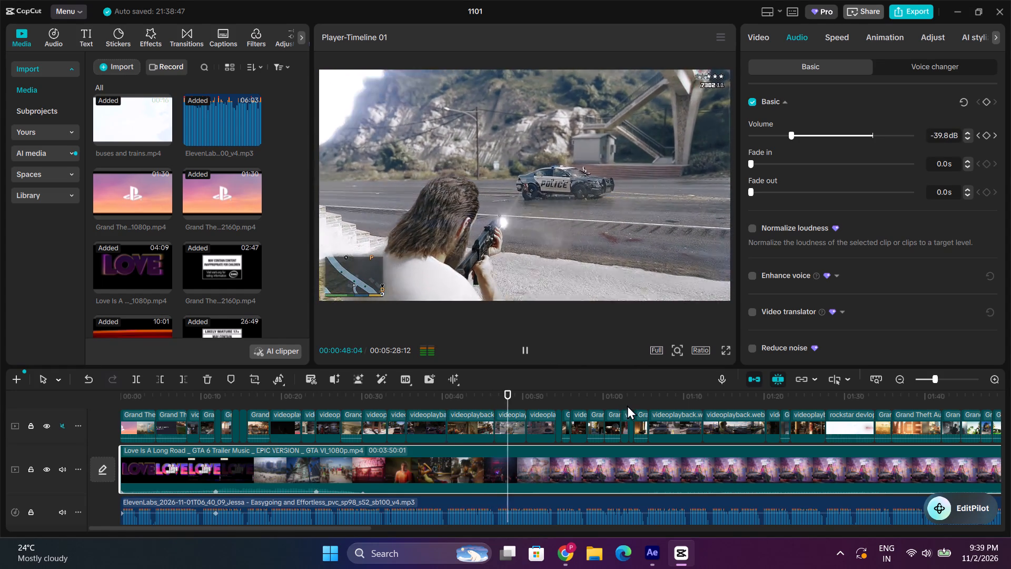
{"action": "left_click", "coordinate": [627, 401]}
{"action": "left_click", "coordinate": [529, 351]}
{"action": "key", "text": "space"}
{"action": "key", "text": "space"}
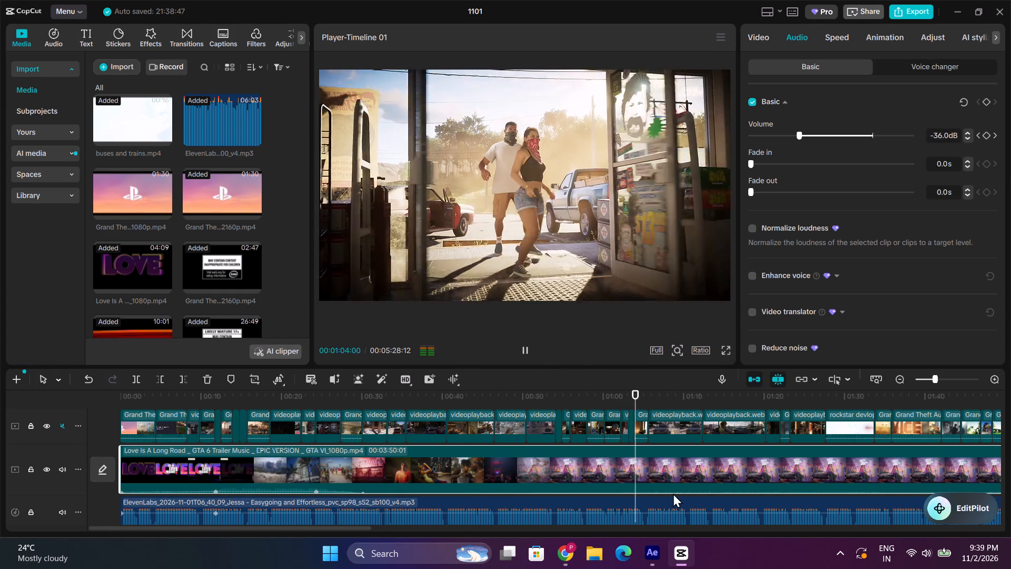
{"action": "key", "text": "space"}
Switch to YouTube in Chrome and search for copyright free background music.
{"action": "left_click", "coordinate": [567, 551]}
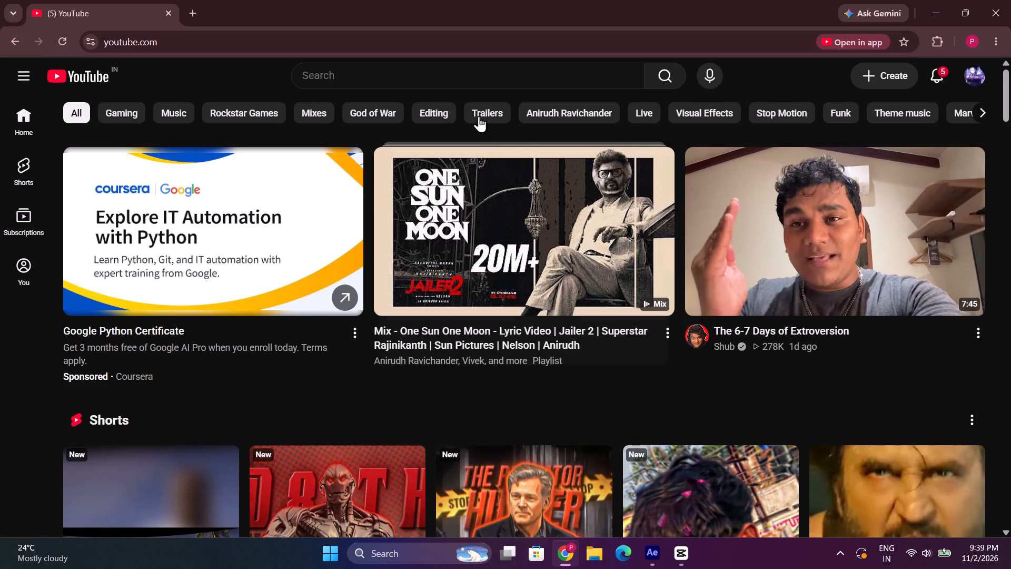
{"action": "left_click", "coordinate": [461, 77]}
{"action": "type", "text": "copy"}
{"action": "type", "text": "right free bac"}
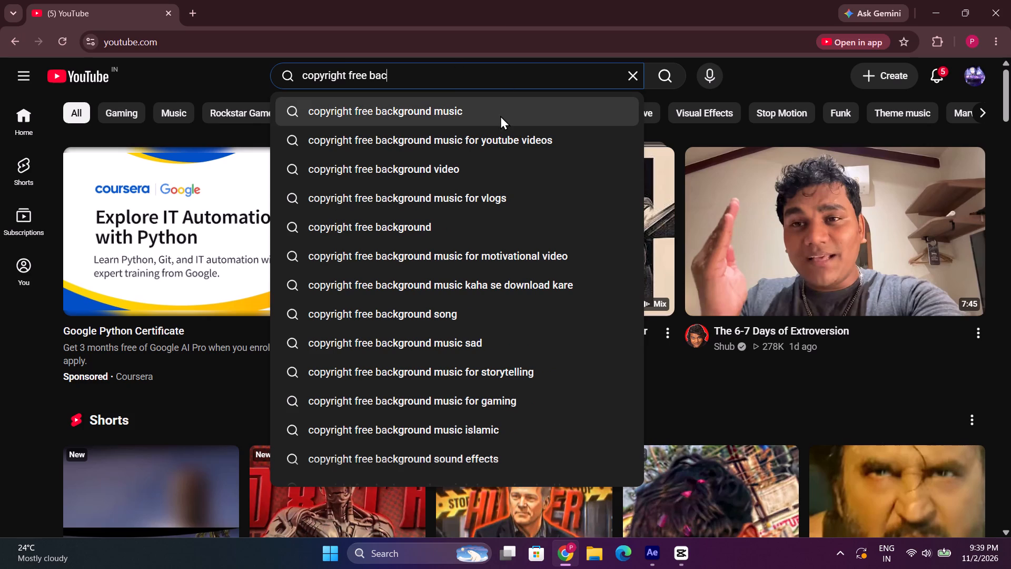
{"action": "left_click", "coordinate": [499, 114]}
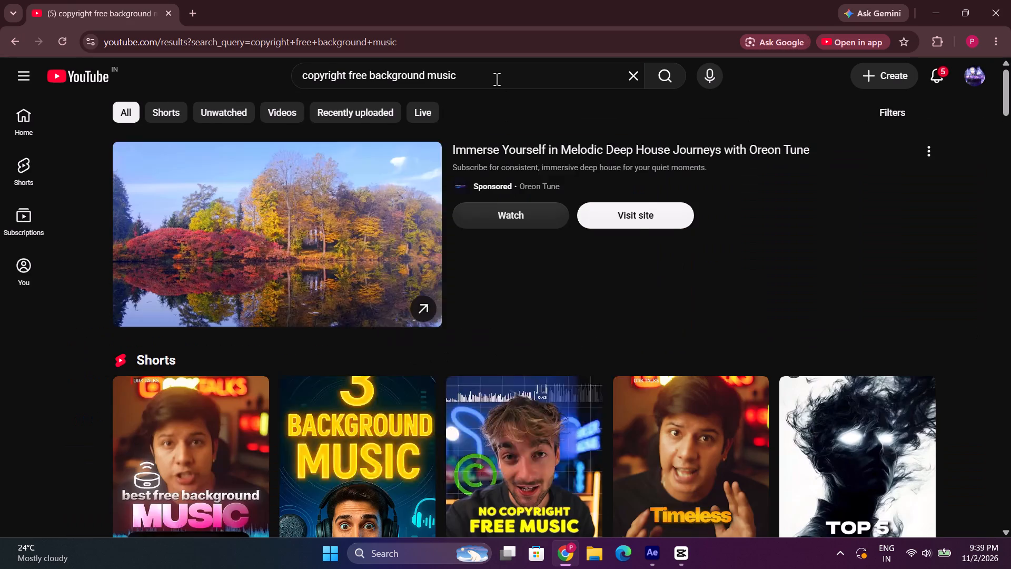
Browse the search results for copyright-free background music that could suit the video.
{"action": "left_click", "coordinate": [497, 79]}
{"action": "key", "text": "space"}
{"action": "left_click", "coordinate": [97, 302]}
{"action": "scroll", "coordinate": [97, 302], "scroll_direction": "down", "scroll_amount": 6}
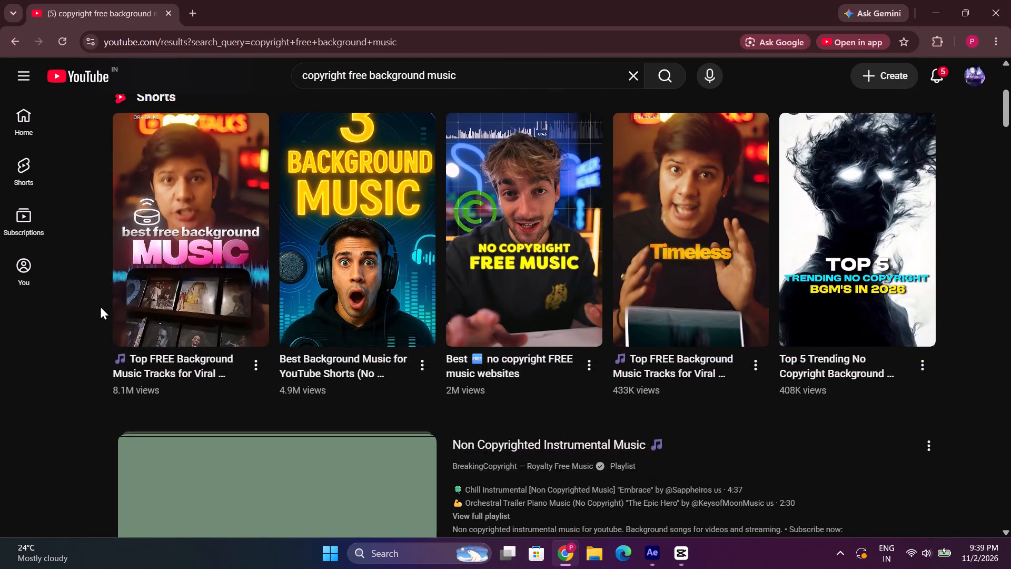
{"action": "scroll", "coordinate": [100, 306], "scroll_direction": "down", "scroll_amount": 3}
{"action": "scroll", "coordinate": [266, 269], "scroll_direction": "down", "scroll_amount": 4}
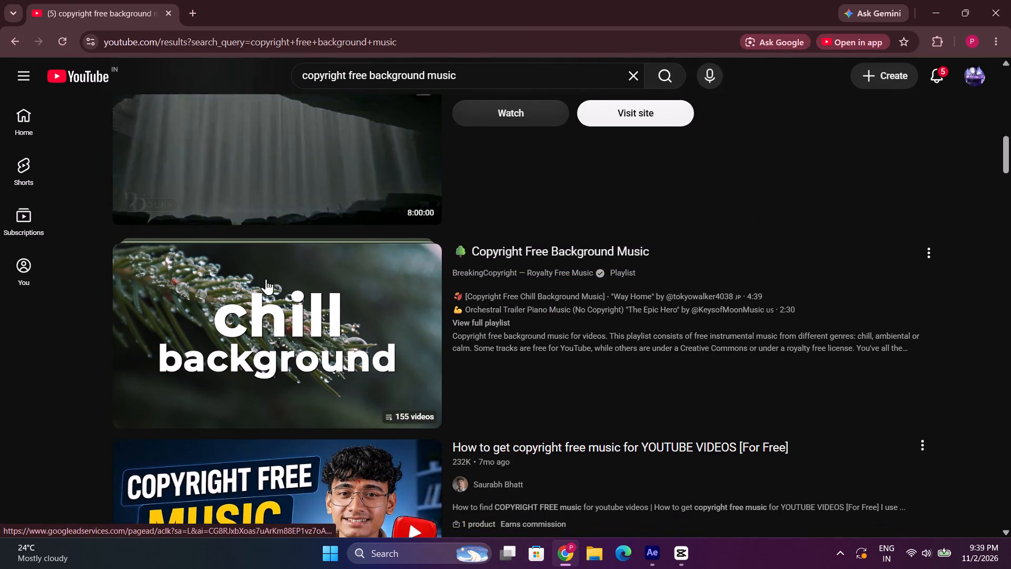
{"action": "scroll", "coordinate": [266, 279], "scroll_direction": "down", "scroll_amount": 8}
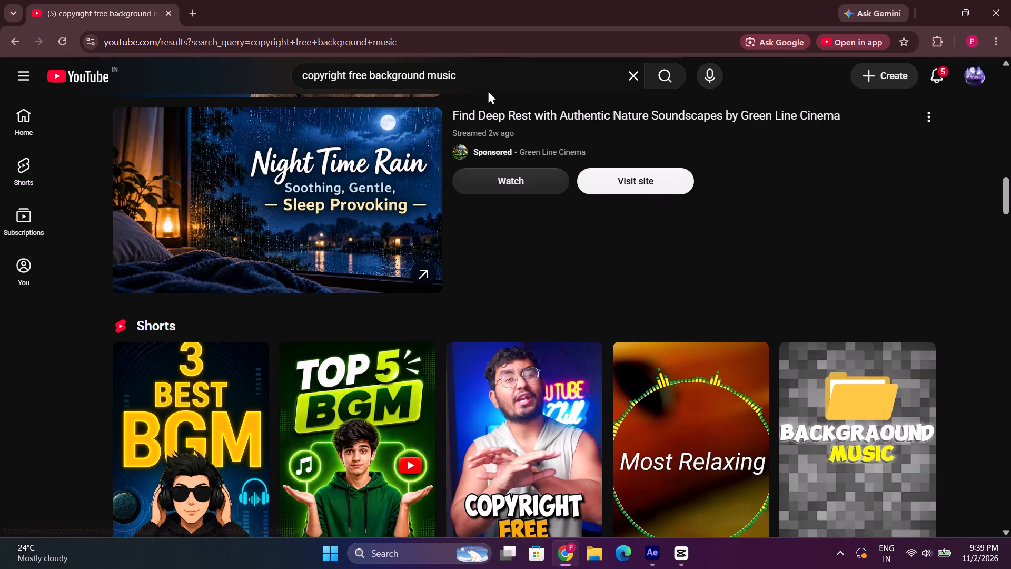
Search YouTube for copyright free background music for storytelling and play the first track of the Storytelling No Copyright Music playlist.
{"action": "left_click", "coordinate": [491, 79]}
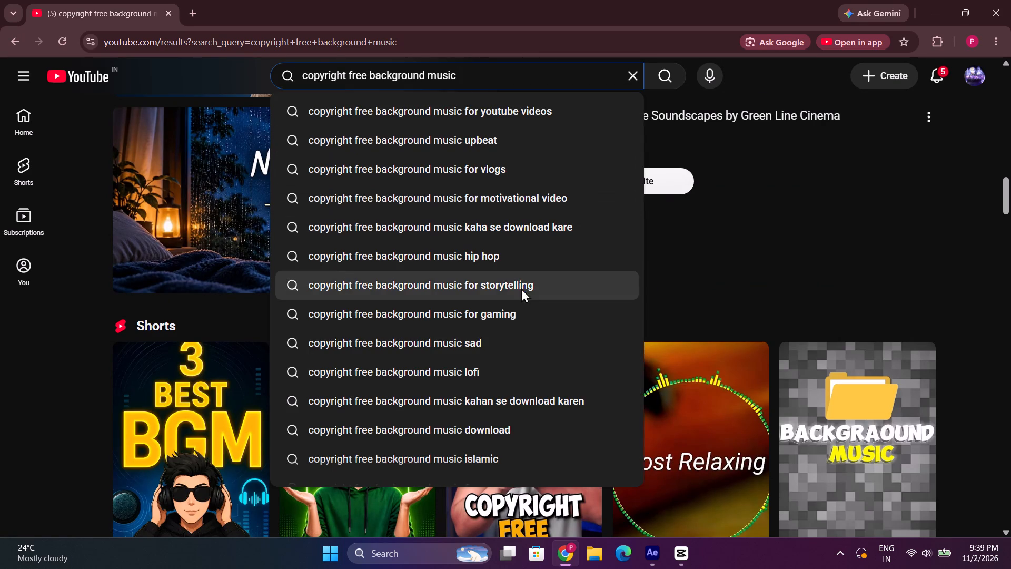
{"action": "left_click", "coordinate": [521, 288]}
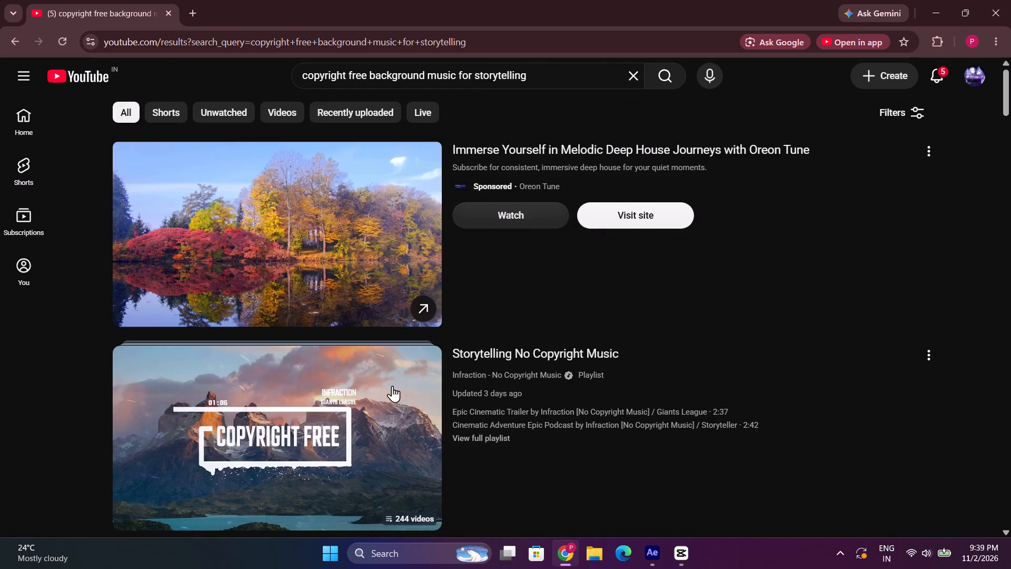
{"action": "scroll", "coordinate": [343, 429], "scroll_direction": "down", "scroll_amount": 3}
{"action": "left_click", "coordinate": [341, 283]}
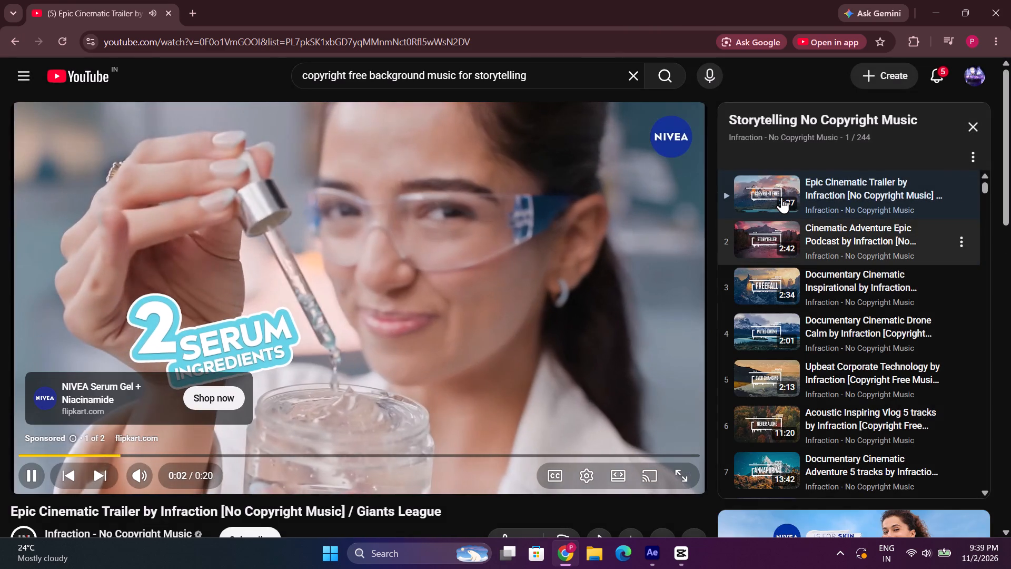
{"action": "left_click", "coordinate": [781, 197]}
{"action": "left_click", "coordinate": [781, 197]}
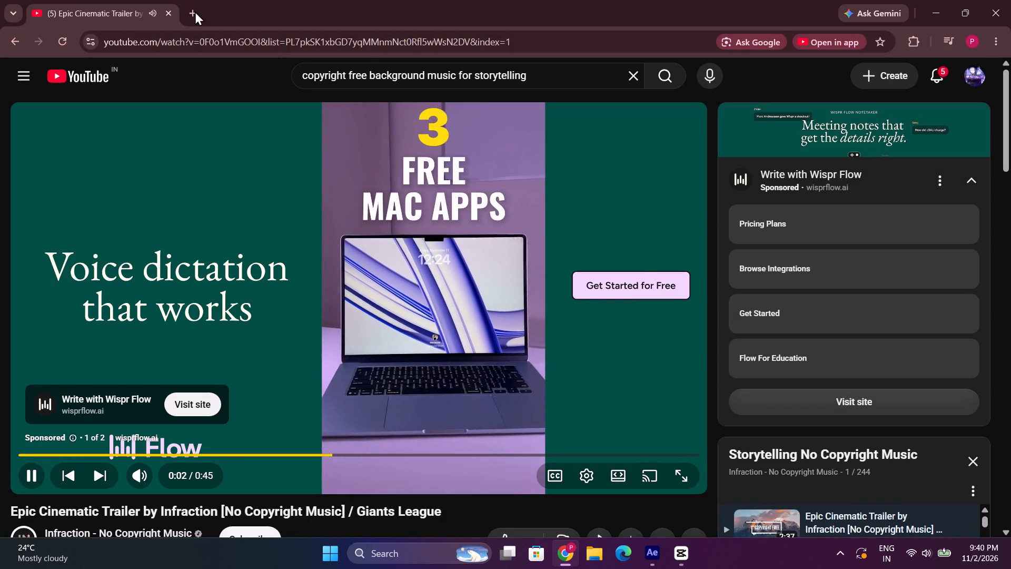
Search Google in a new tab for copyright free converter.
{"action": "left_click", "coordinate": [195, 11]}
{"action": "left_click", "coordinate": [328, 243]}
{"action": "key", "text": "h"}
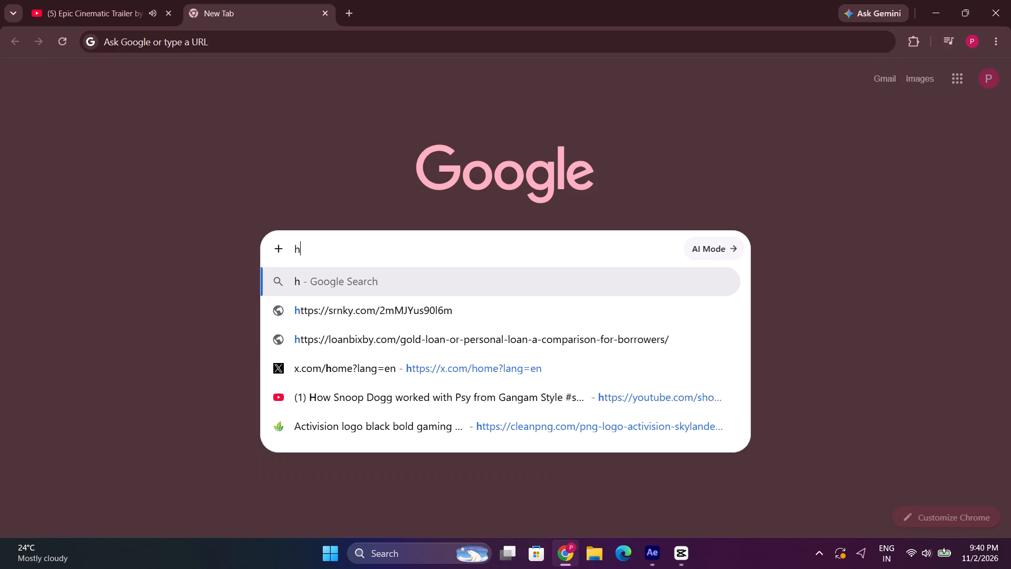
{"action": "key", "text": "BackSpace"}
{"action": "type", "text": "cop"}
{"action": "key", "text": "BackSpace"}
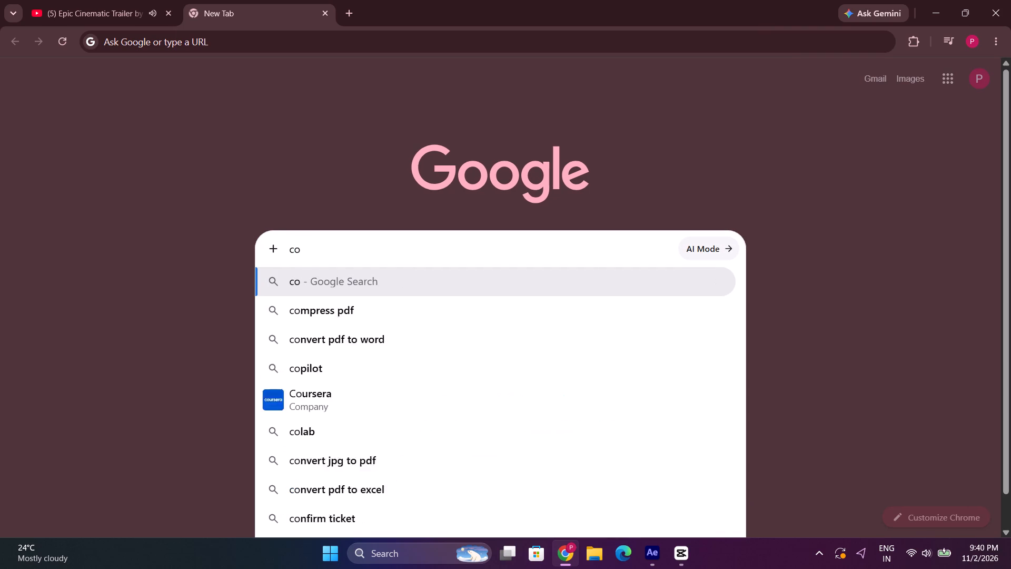
{"action": "key", "text": "BackSpace"}
{"action": "key", "text": "BackSpace"}
{"action": "type", "text": "copy"}
{"action": "type", "text": "righ"}
{"action": "type", "text": "t m"}
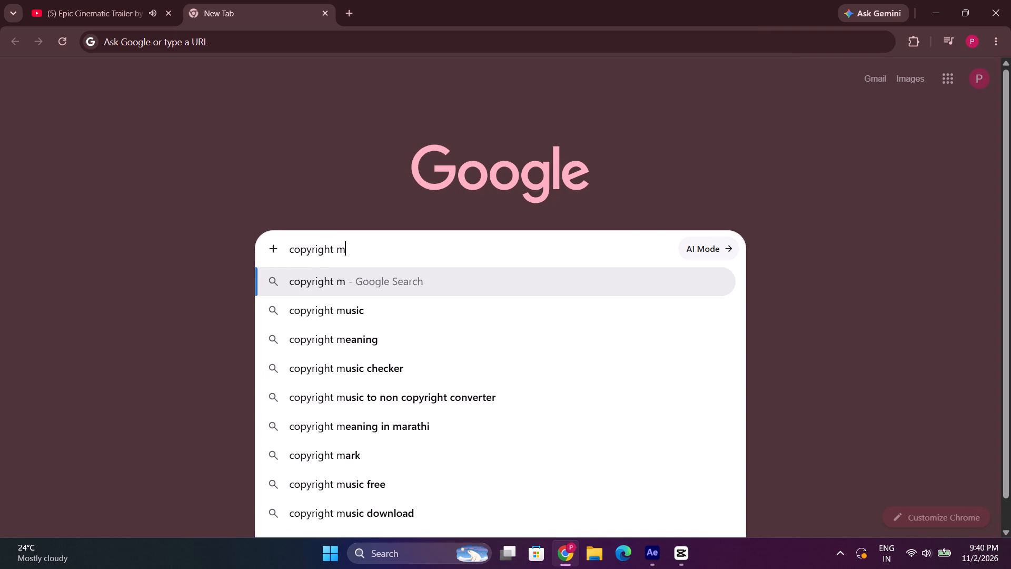
{"action": "key", "text": "BackSpace"}
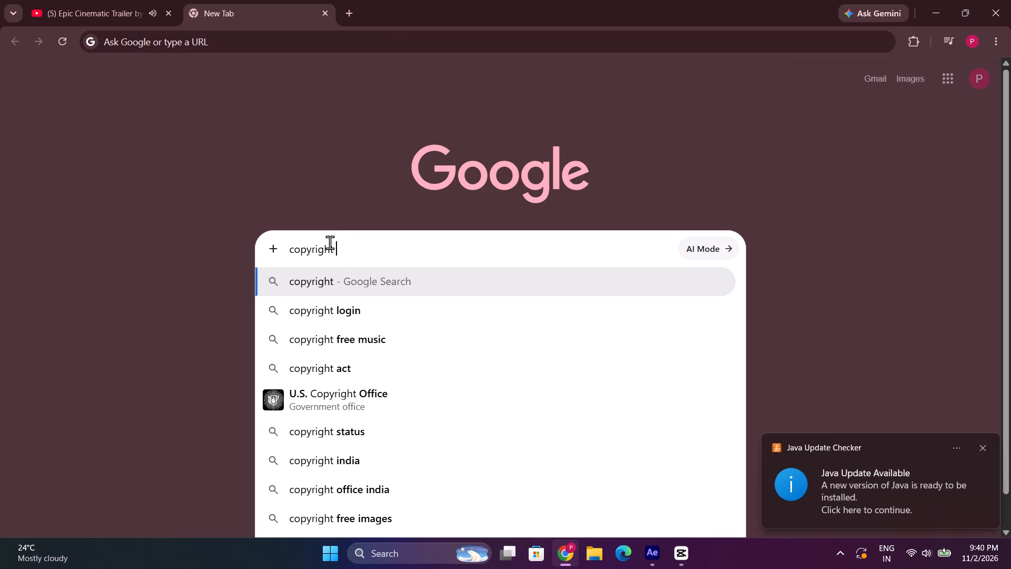
{"action": "type", "text": "remover"}
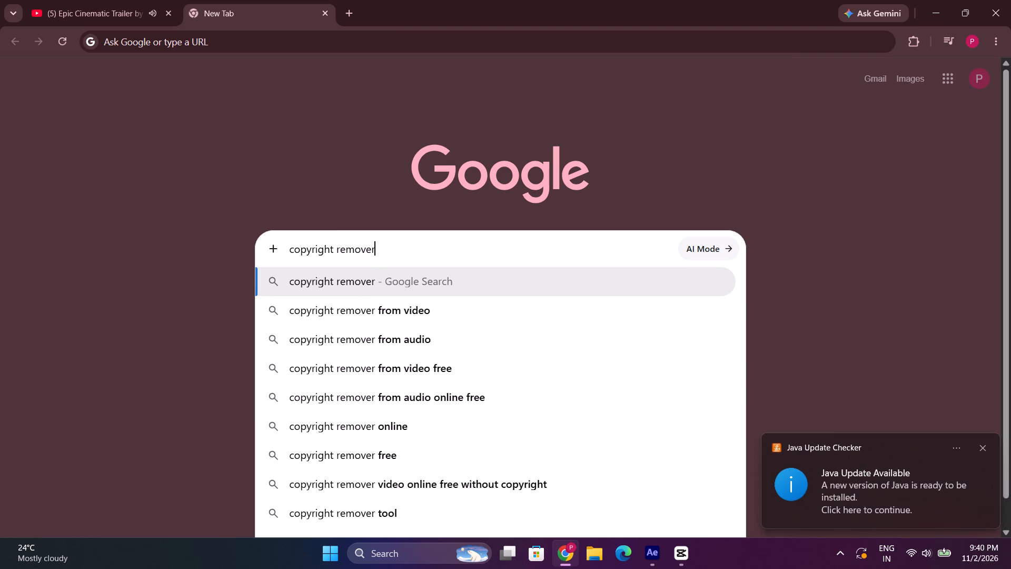
{"action": "key", "text": "BackSpace"}
{"action": "key", "text": "BackSpace"}
{"action": "key", "text": "BackSpace"}
{"action": "key", "text": "BackSpace"}
{"action": "key", "text": "BackSpace"}
{"action": "key", "text": "BackSpace"}
{"action": "key", "text": "BackSpace"}
{"action": "key", "text": "BackSpace"}
{"action": "key", "text": "BackSpace"}
{"action": "key", "text": "BackSpace"}
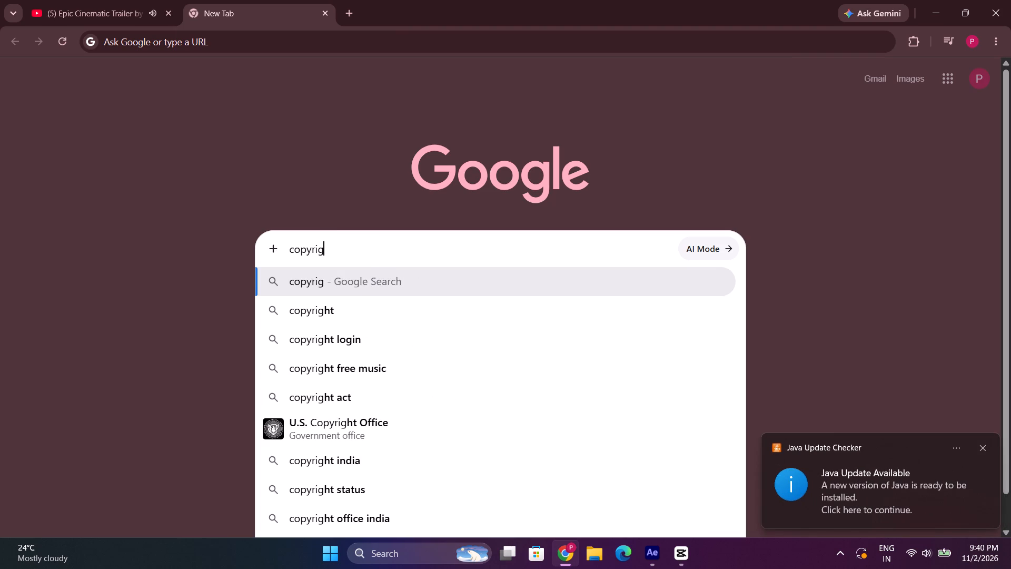
{"action": "key", "text": "g"}
{"action": "key", "text": "BackSpace"}
{"action": "type", "text": "ht free convee"}
{"action": "key", "text": "BackSpace"}
{"action": "type", "text": "rter"}
{"action": "key", "text": "Return"}
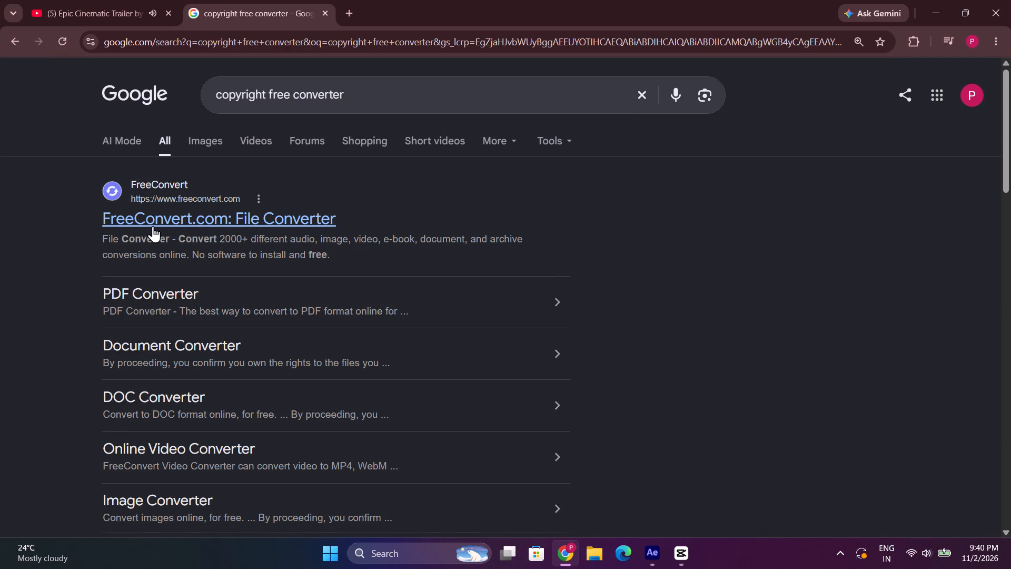
Refine the Google search to "copyright free music converter" and open the Hoopr copyright-safe music result.
{"action": "scroll", "coordinate": [286, 301], "scroll_direction": "down", "scroll_amount": 4}
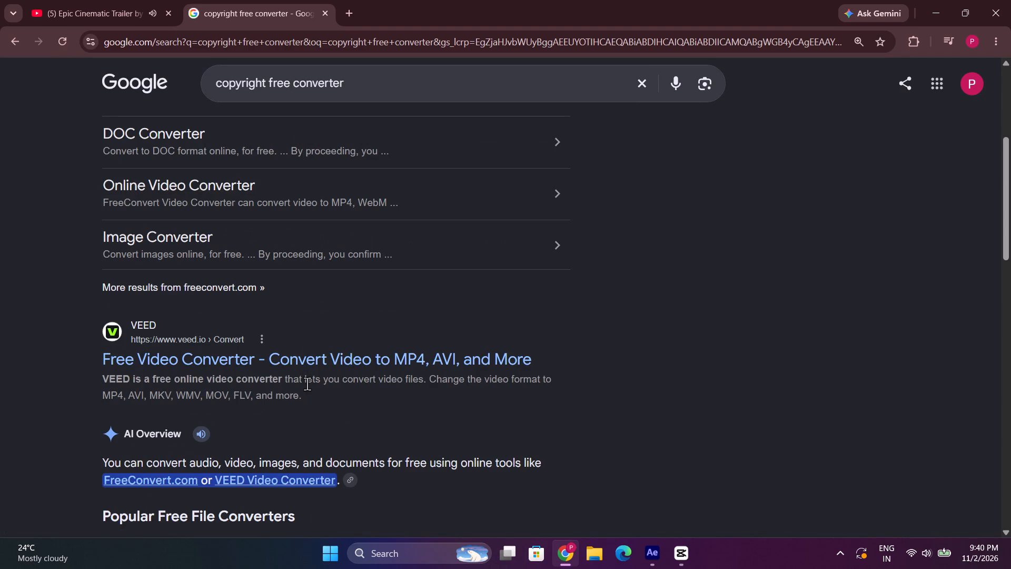
{"action": "scroll", "coordinate": [383, 410], "scroll_direction": "up", "scroll_amount": 3}
{"action": "scroll", "coordinate": [384, 410], "scroll_direction": "down", "scroll_amount": 3}
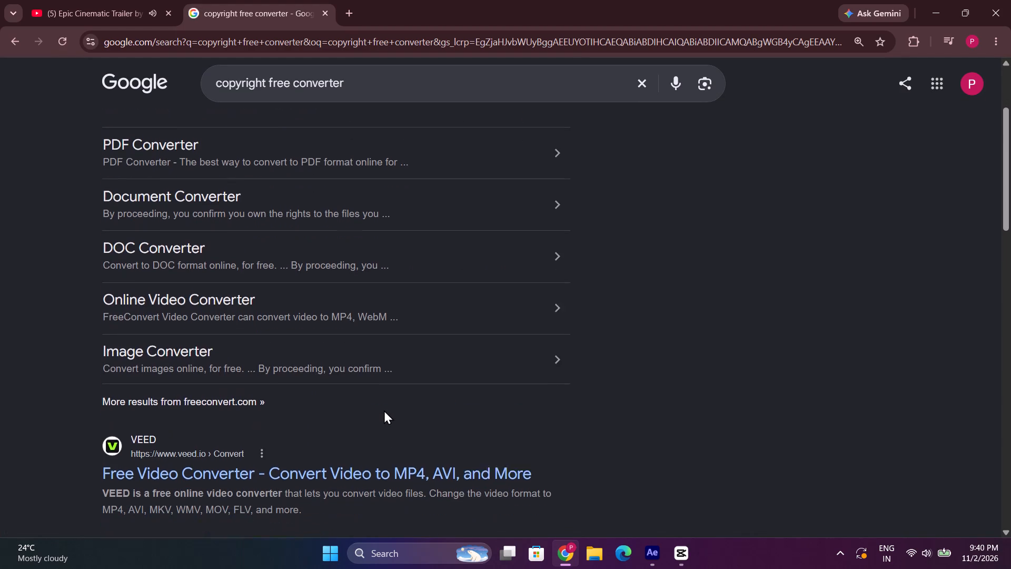
{"action": "scroll", "coordinate": [384, 410], "scroll_direction": "up", "scroll_amount": 8}
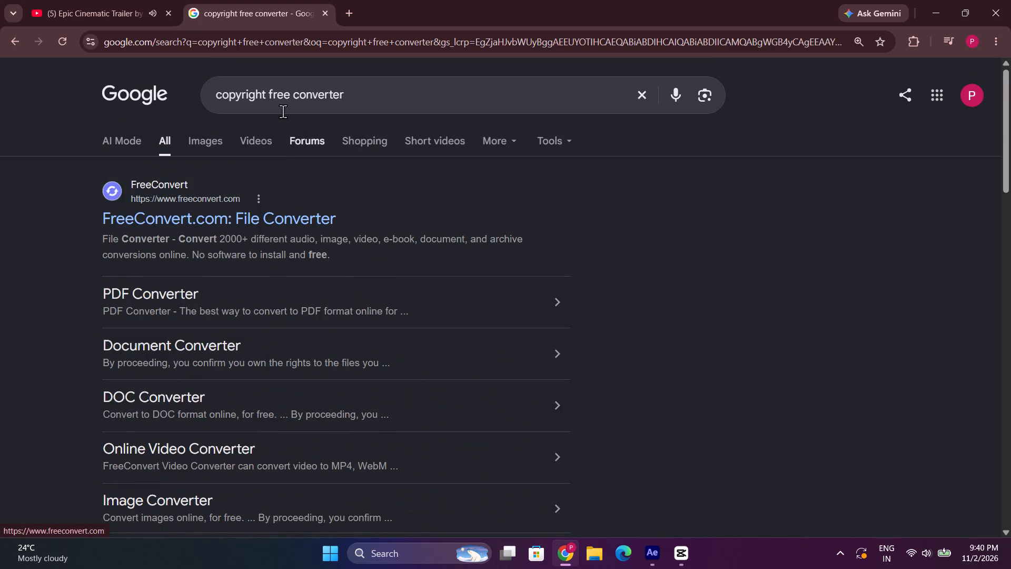
{"action": "left_click", "coordinate": [293, 97]}
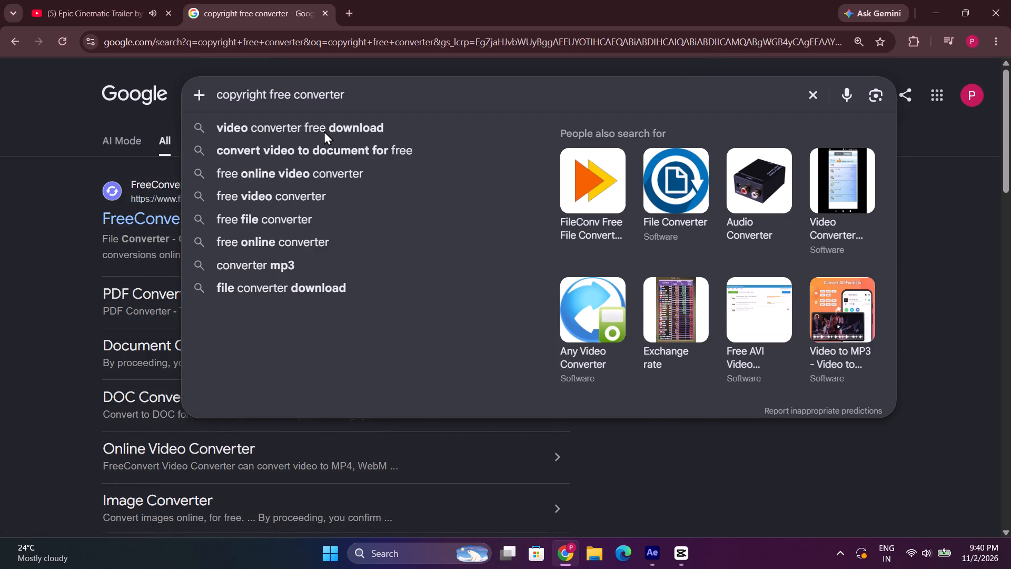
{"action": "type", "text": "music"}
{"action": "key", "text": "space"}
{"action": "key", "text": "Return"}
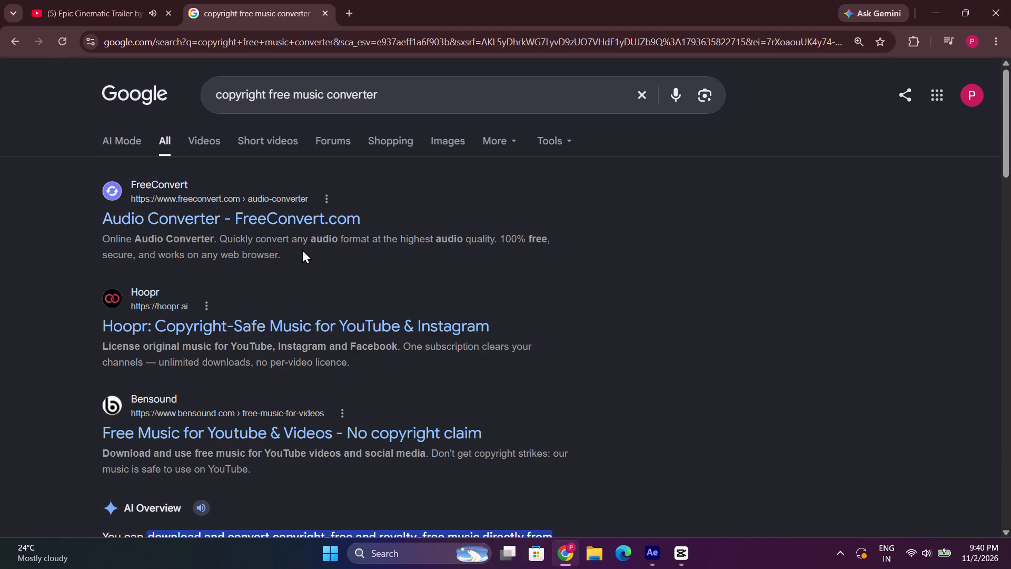
{"action": "left_click", "coordinate": [344, 329]}
Return to the YouTube tab, skip the ad, preview the Epic Cinematic Trailer track up to about 0:22, and pause it.
{"action": "left_click_drag", "start_coordinate": [138, 0], "coordinate": [142, 9]}
{"action": "left_click", "coordinate": [337, 287]}
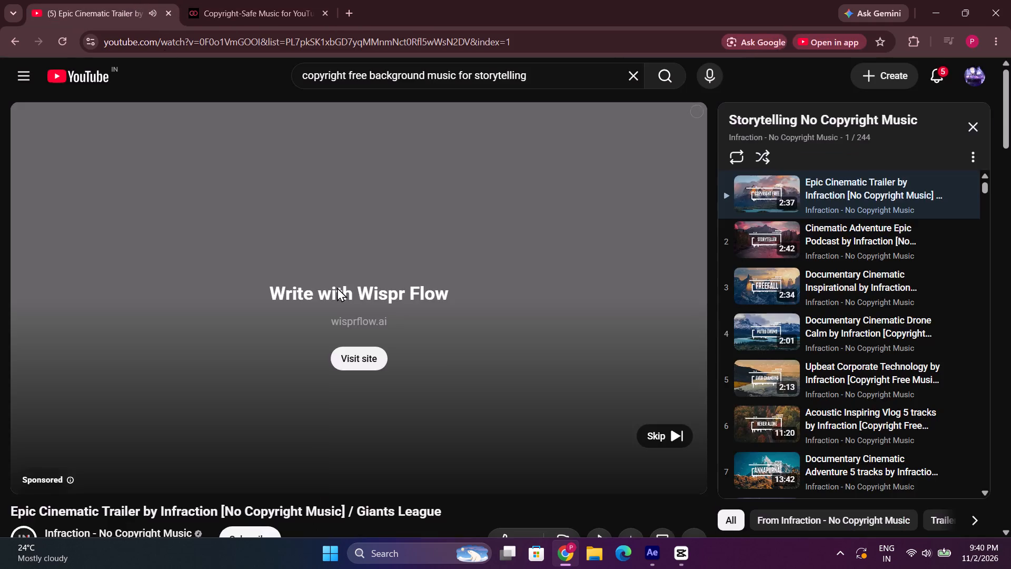
{"action": "left_click", "coordinate": [224, 0]}
{"action": "left_click", "coordinate": [104, 0]}
{"action": "left_click", "coordinate": [651, 434]}
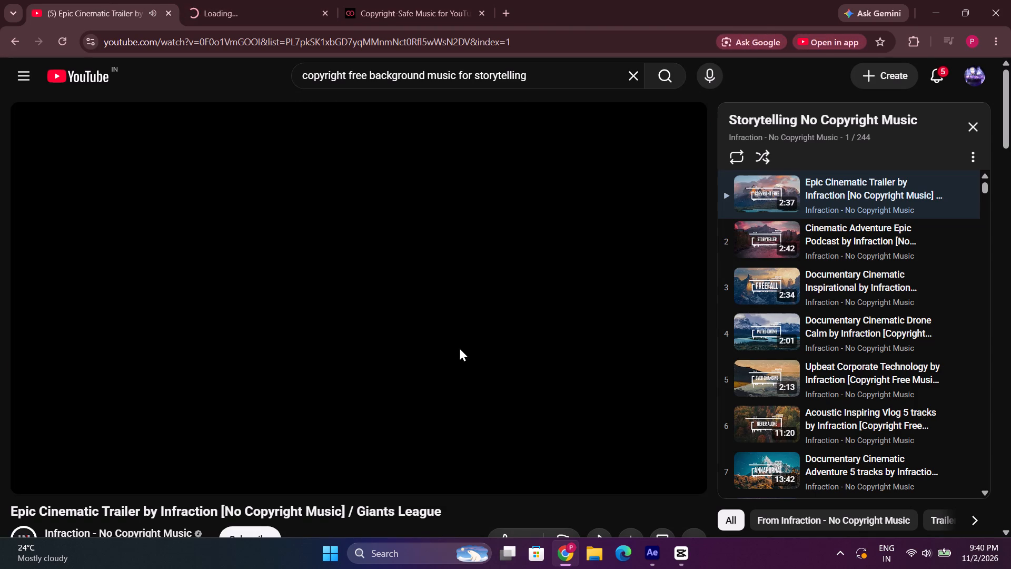
{"action": "key", "text": "Right"}
{"action": "key", "text": "Right"}
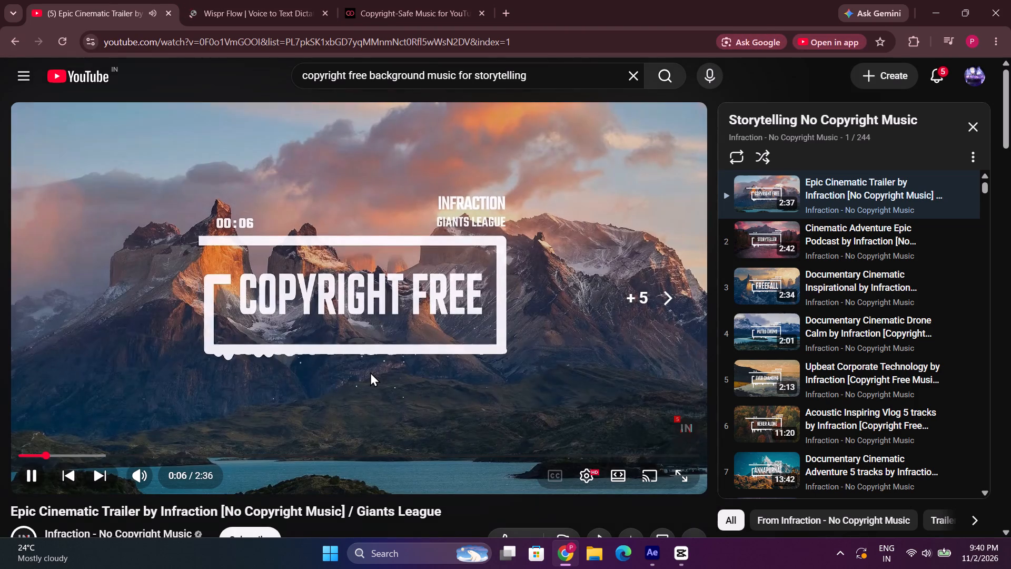
{"action": "key", "text": "Right"}
{"action": "key", "text": "Right"}
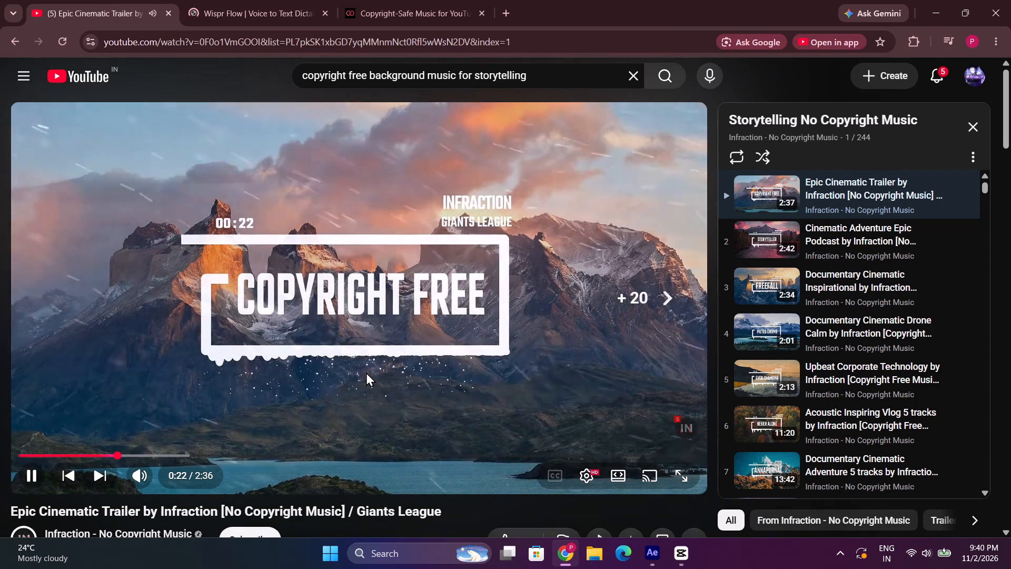
{"action": "left_click", "coordinate": [366, 372]}
Return to the Hoopr site, look over its home page, and open its For Brands music site.
{"action": "left_click", "coordinate": [371, 0]}
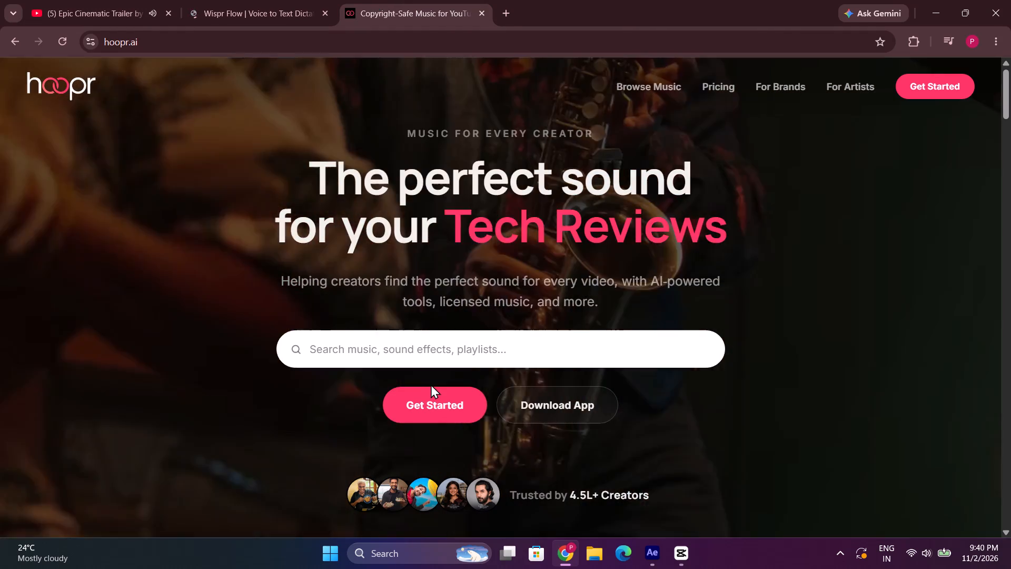
{"action": "scroll", "coordinate": [431, 385], "scroll_direction": "down", "scroll_amount": 3}
{"action": "left_click", "coordinate": [414, 158]}
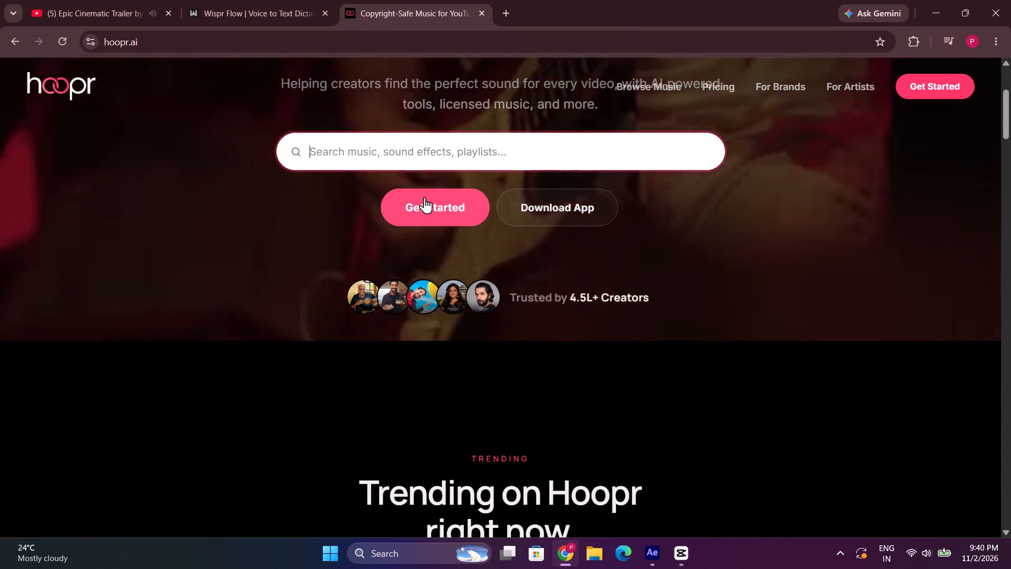
{"action": "scroll", "coordinate": [424, 197], "scroll_direction": "up", "scroll_amount": 1}
{"action": "scroll", "coordinate": [372, 293], "scroll_direction": "up", "scroll_amount": 1}
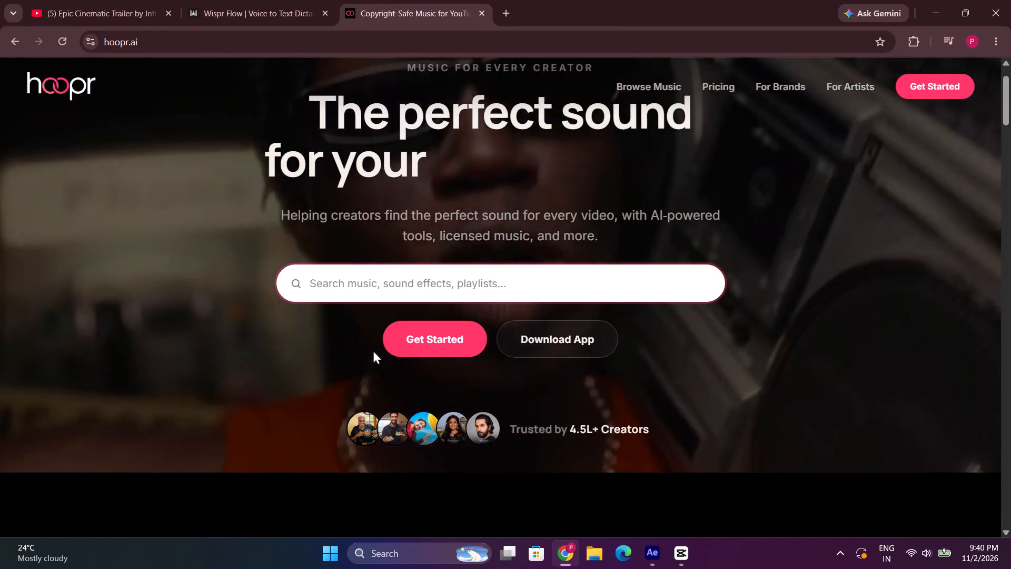
{"action": "left_click", "coordinate": [781, 87]}
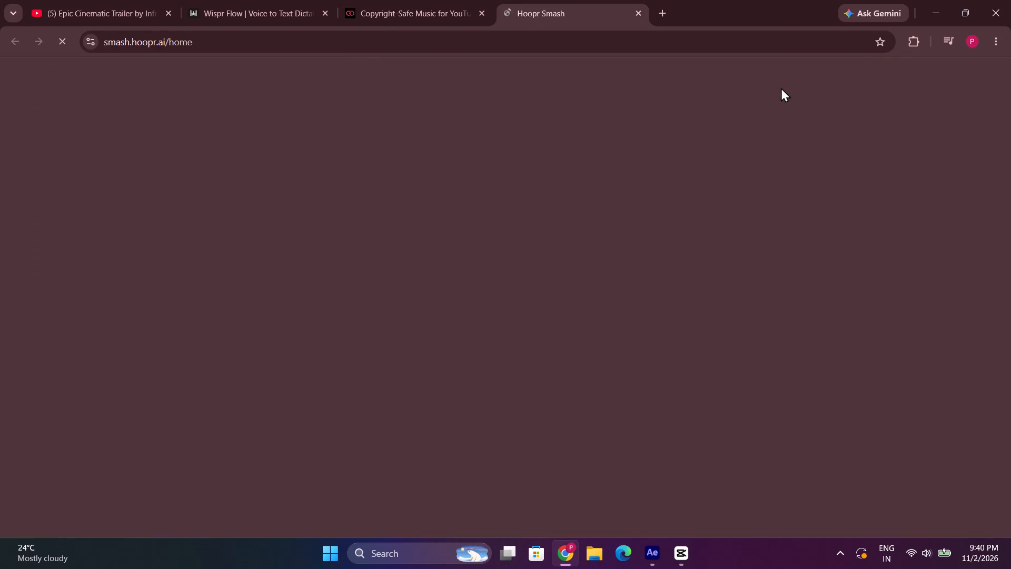
{"action": "left_click", "coordinate": [404, 0]}
{"action": "left_click", "coordinate": [602, 11]}
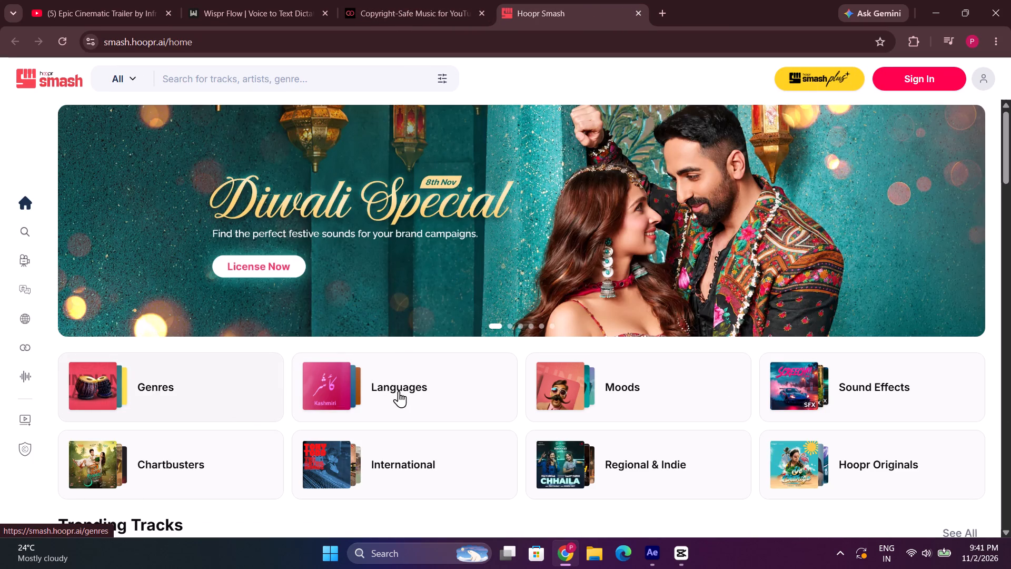
Preview Car Engine Start, Rev 01 from Hoopr's Screech!! sound effects and look through the other sound effect collections.
{"action": "left_click", "coordinate": [783, 378]}
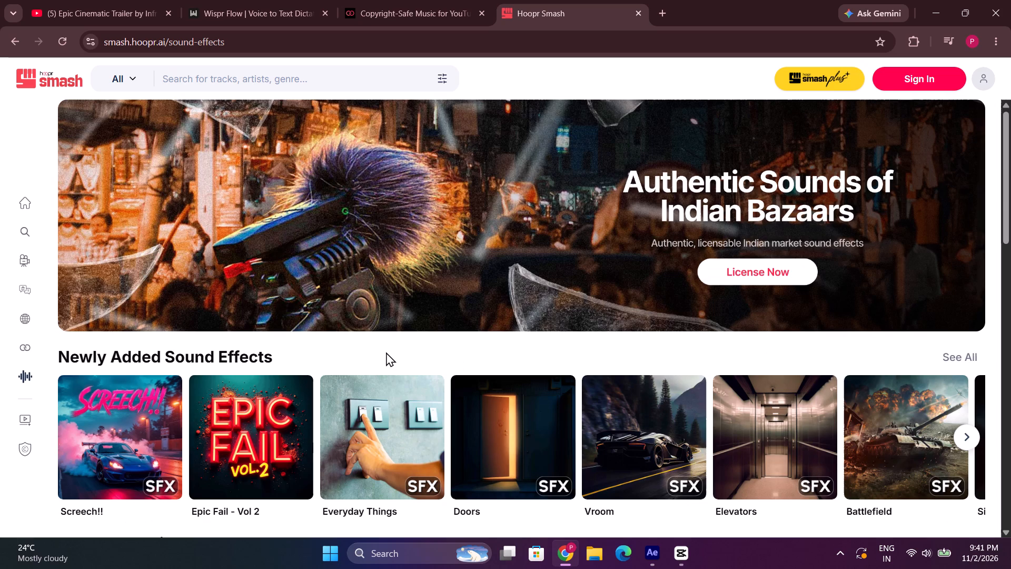
{"action": "scroll", "coordinate": [212, 347], "scroll_direction": "down", "scroll_amount": 2}
{"action": "left_click", "coordinate": [120, 316]}
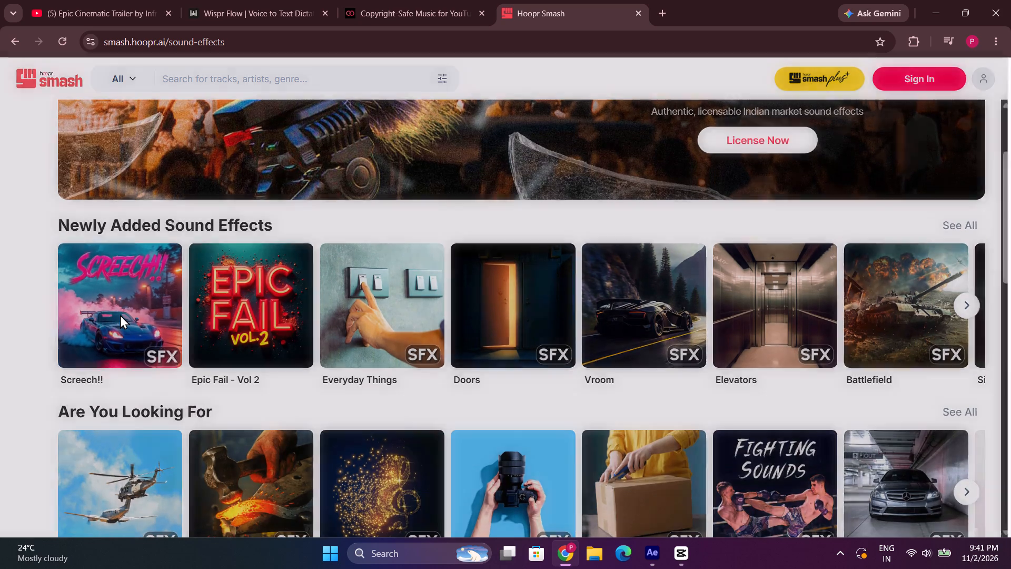
{"action": "left_click", "coordinate": [546, 153]}
{"action": "left_click", "coordinate": [545, 145]}
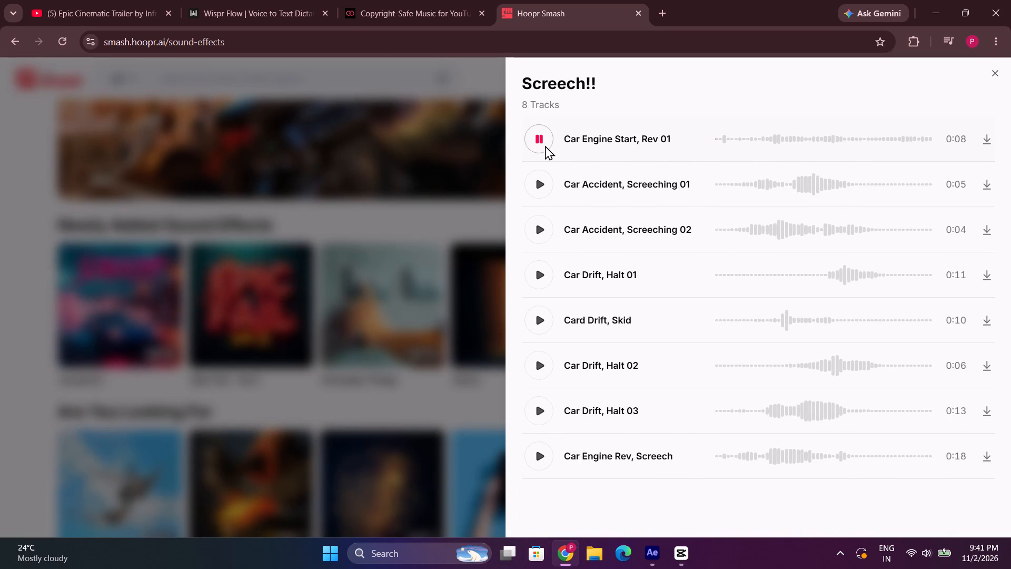
{"action": "left_click", "coordinate": [999, 74]}
{"action": "scroll", "coordinate": [256, 316], "scroll_direction": "down", "scroll_amount": 2}
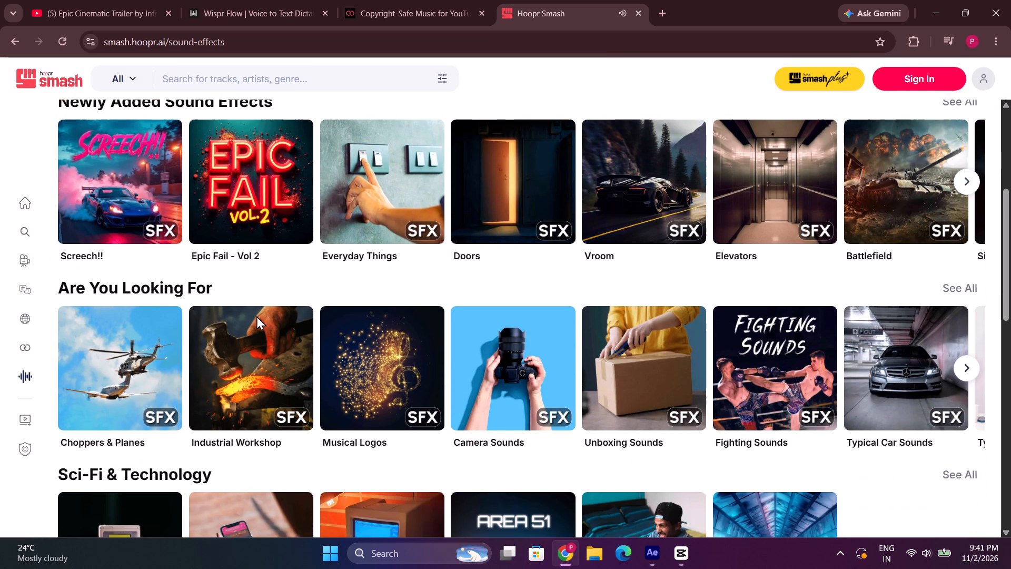
{"action": "scroll", "coordinate": [256, 316], "scroll_direction": "down", "scroll_amount": 6}
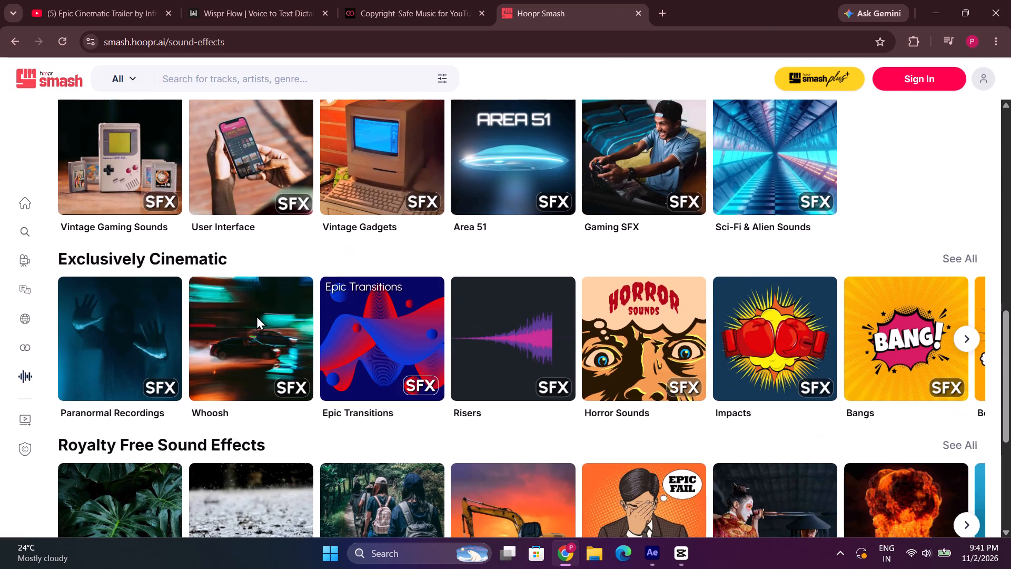
{"action": "scroll", "coordinate": [256, 316], "scroll_direction": "down", "scroll_amount": 3}
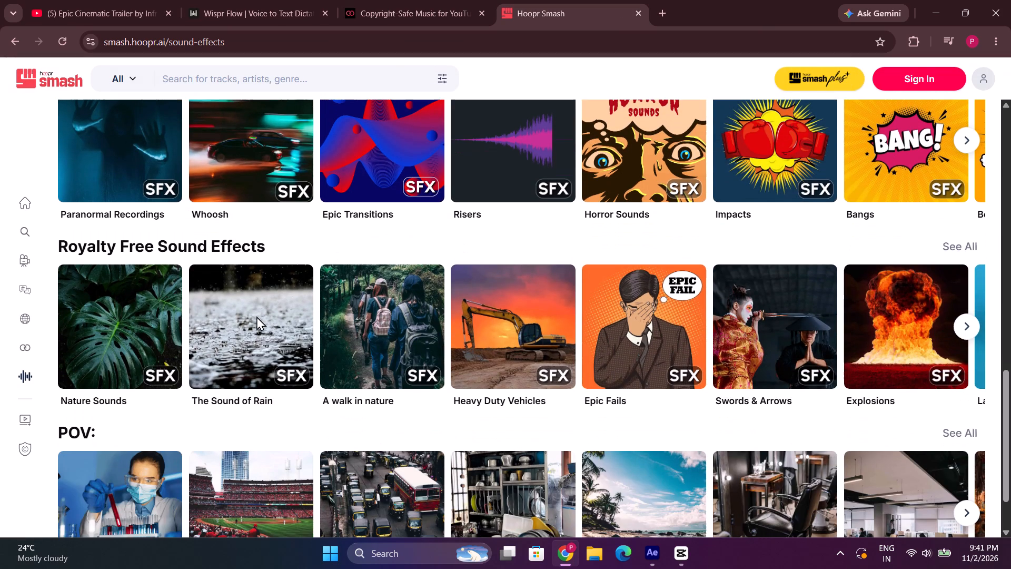
Return to the Storytelling No Copyright Music playlist on YouTube and sample its third track, Freefall, and second track, Storyteller.
{"action": "left_click", "coordinate": [388, 0]}
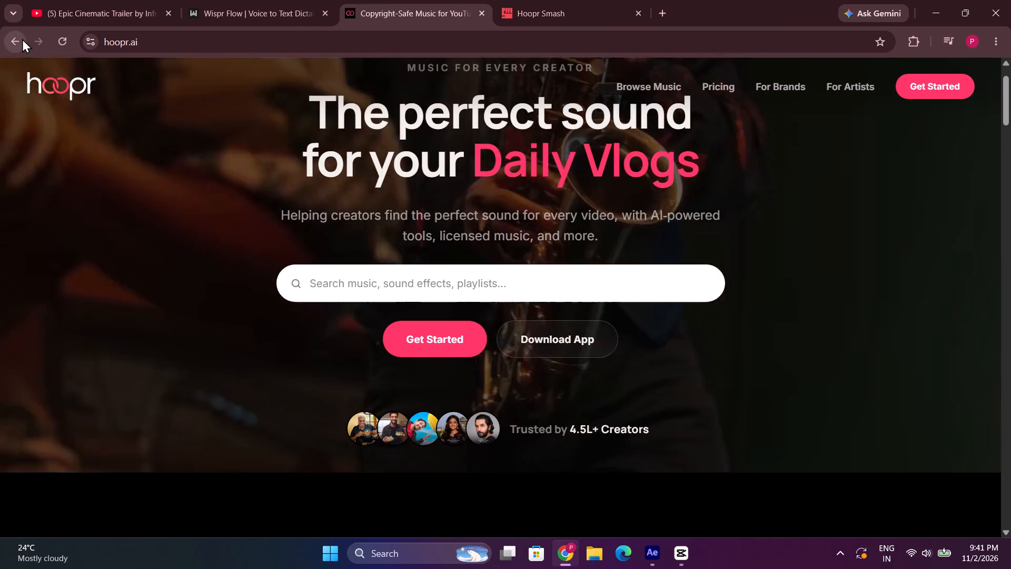
{"action": "left_click", "coordinate": [22, 38]}
{"action": "left_click", "coordinate": [249, 0]}
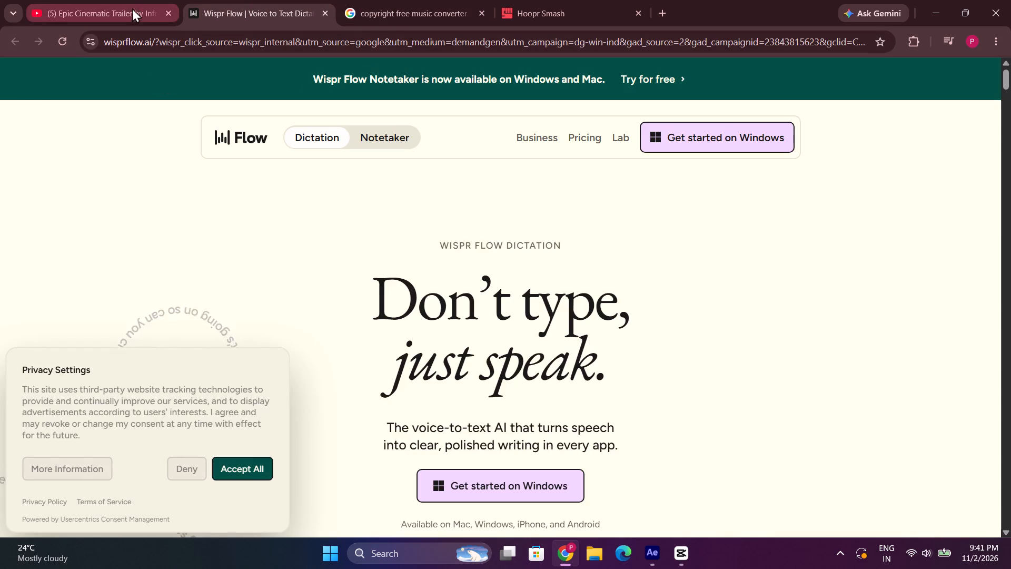
{"action": "left_click", "coordinate": [55, 1]}
{"action": "left_click", "coordinate": [482, 210]}
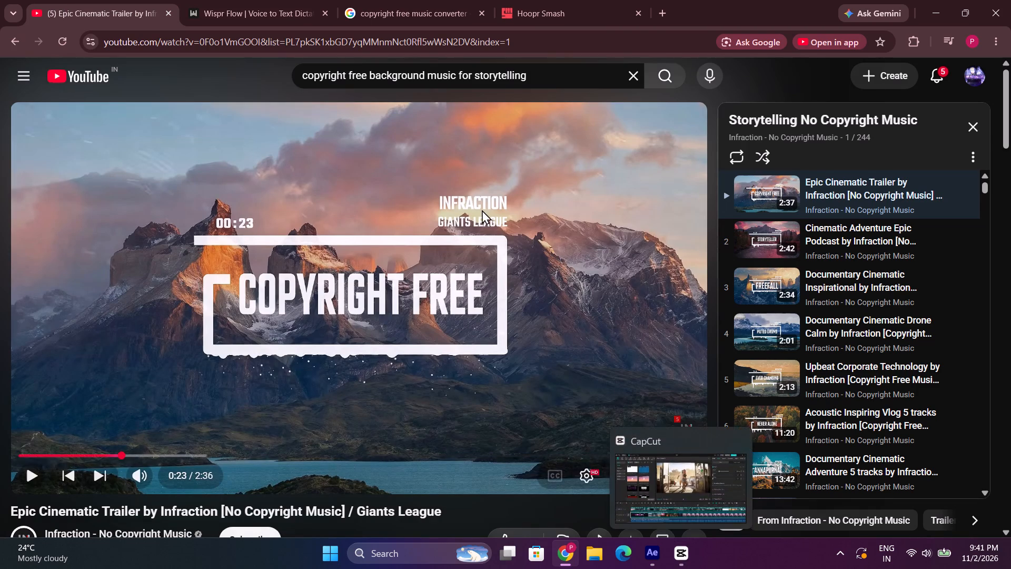
{"action": "left_click", "coordinate": [761, 272]}
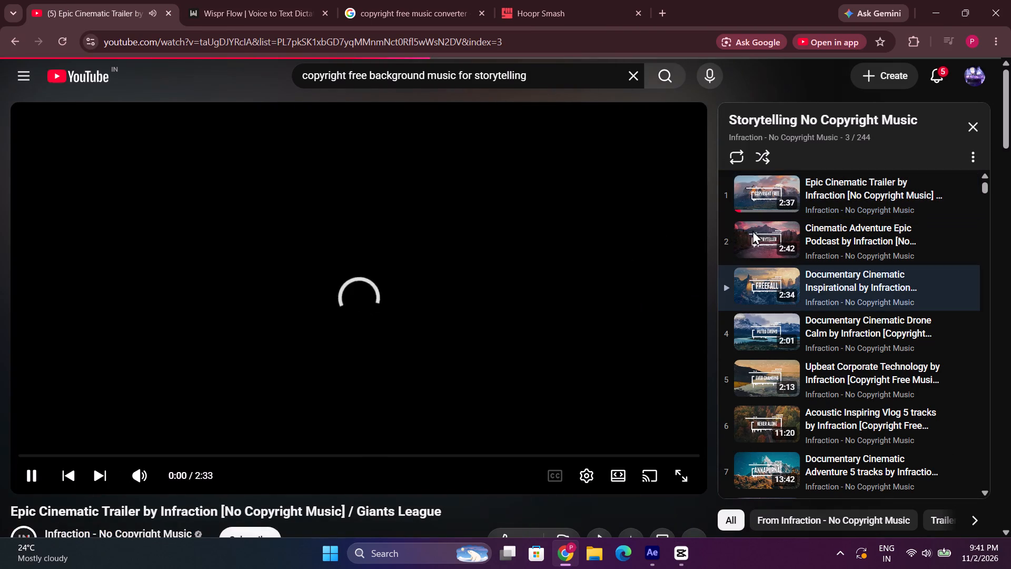
{"action": "left_click", "coordinate": [754, 230]}
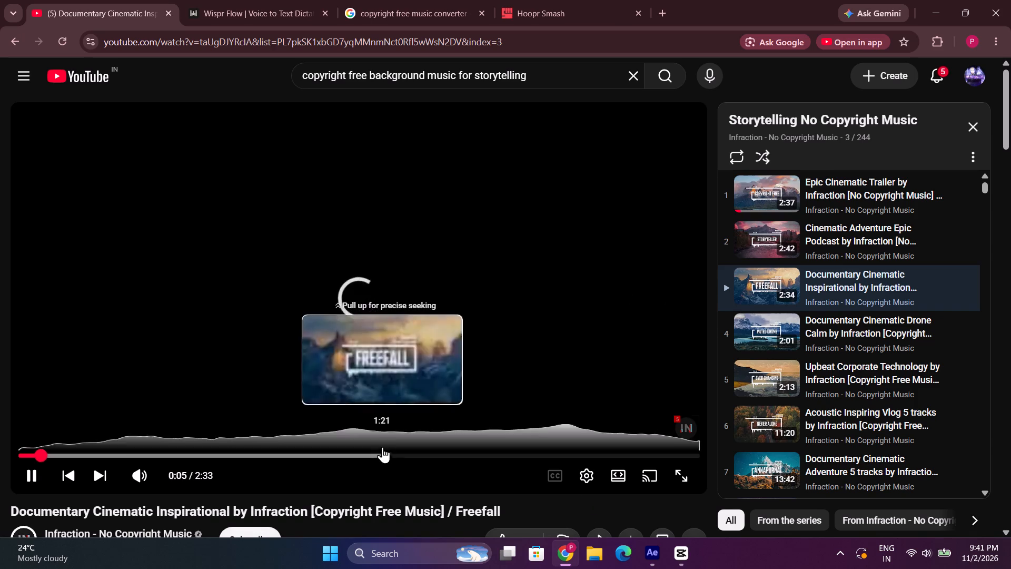
{"action": "left_click", "coordinate": [766, 231]}
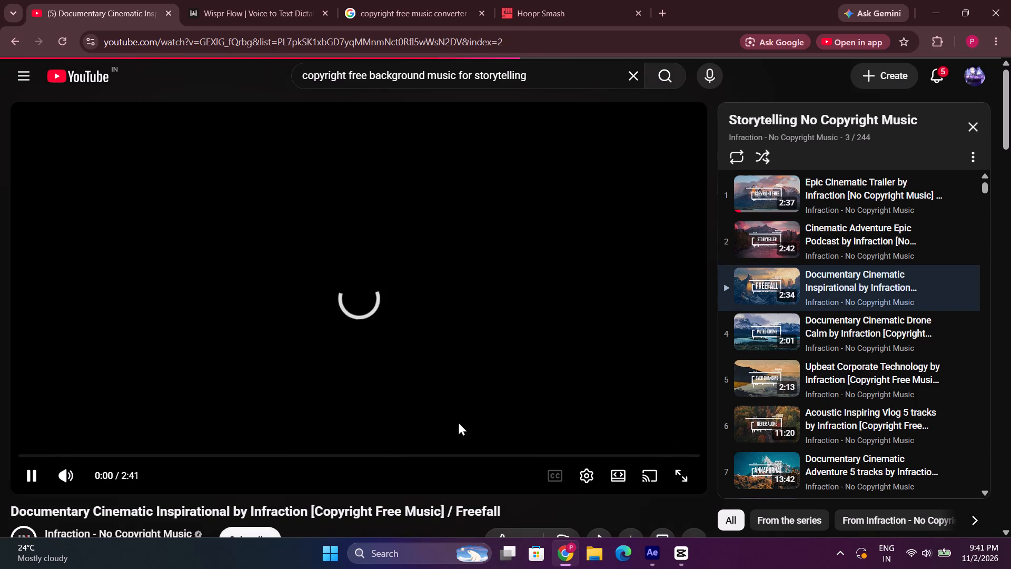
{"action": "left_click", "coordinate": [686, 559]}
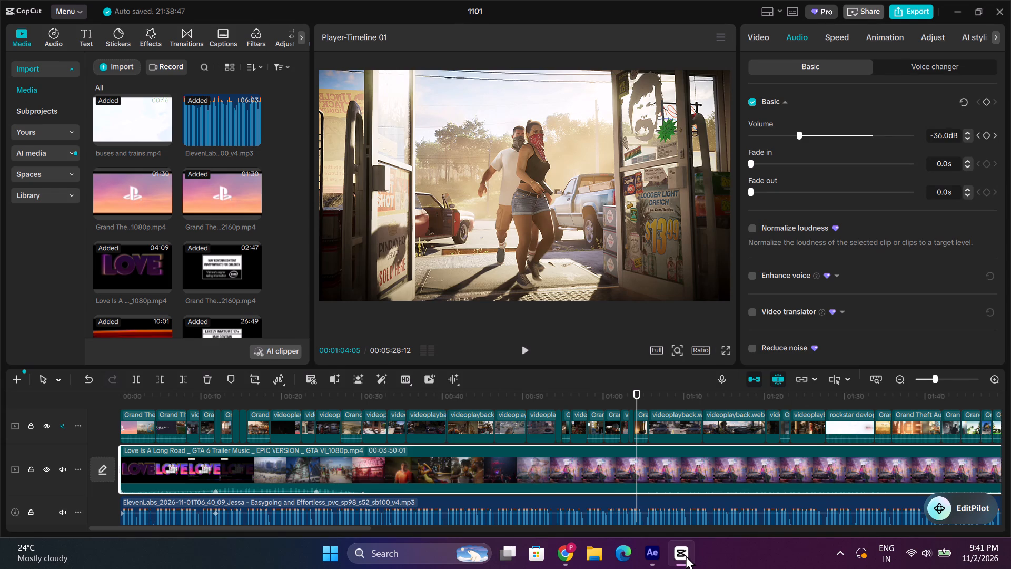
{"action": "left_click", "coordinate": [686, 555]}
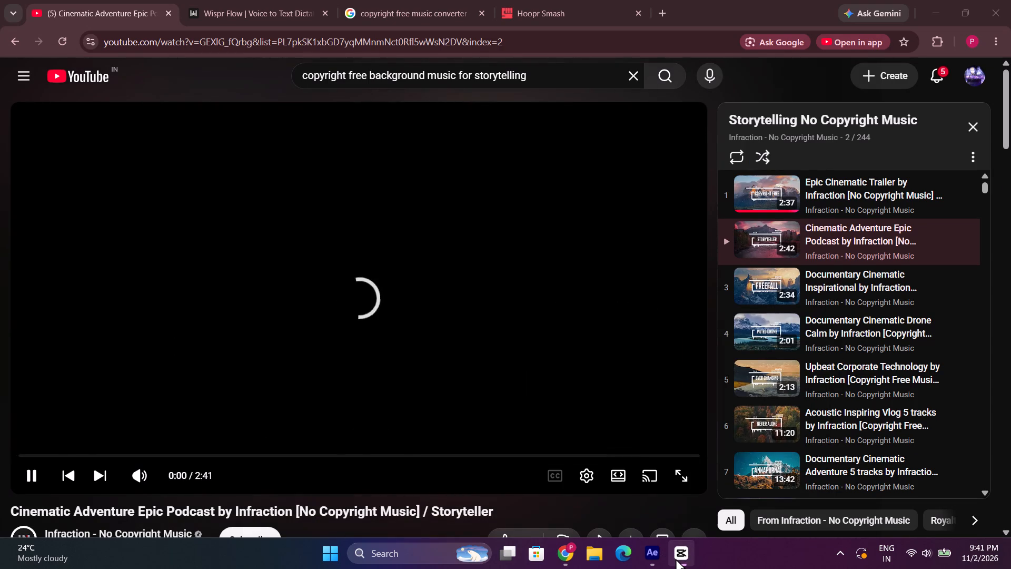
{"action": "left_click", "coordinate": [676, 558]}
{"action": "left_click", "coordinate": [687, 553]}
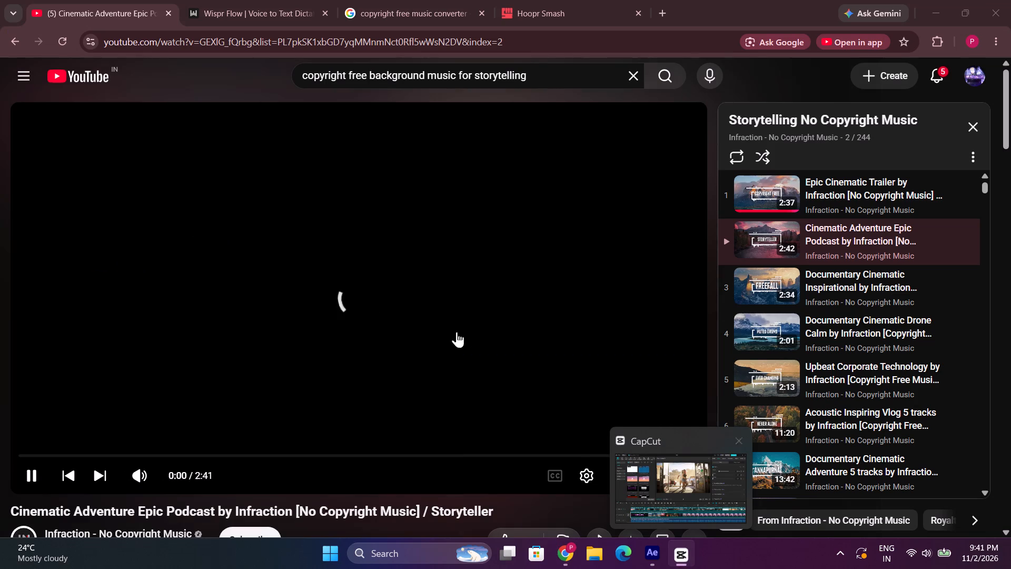
Pause the current track and search YouTube for meme sfx pack.
{"action": "left_click", "coordinate": [432, 284]}
{"action": "left_click_drag", "start_coordinate": [559, 75], "coordinate": [275, 100]}
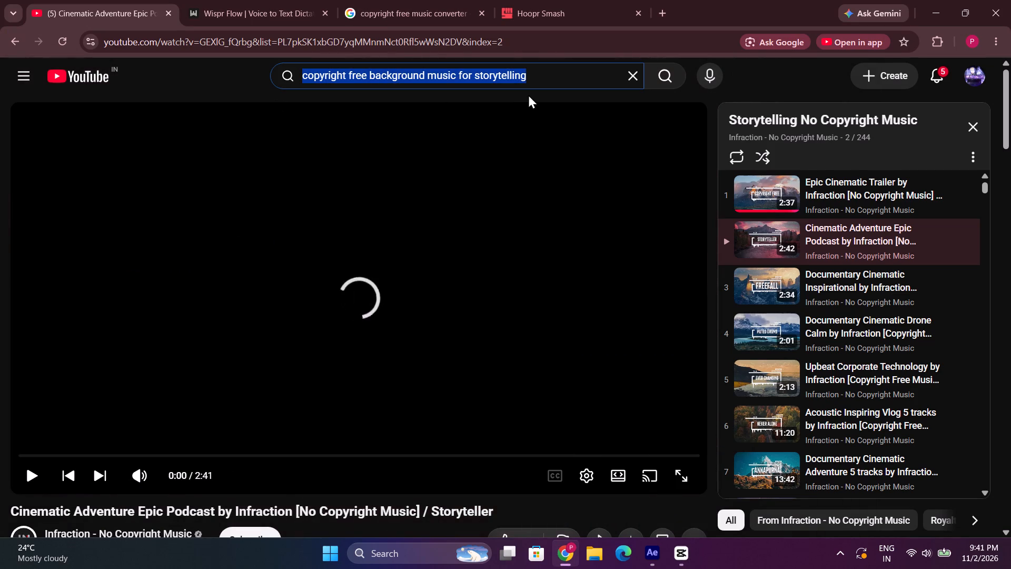
{"action": "key", "text": "m"}
{"action": "type", "text": "eme"}
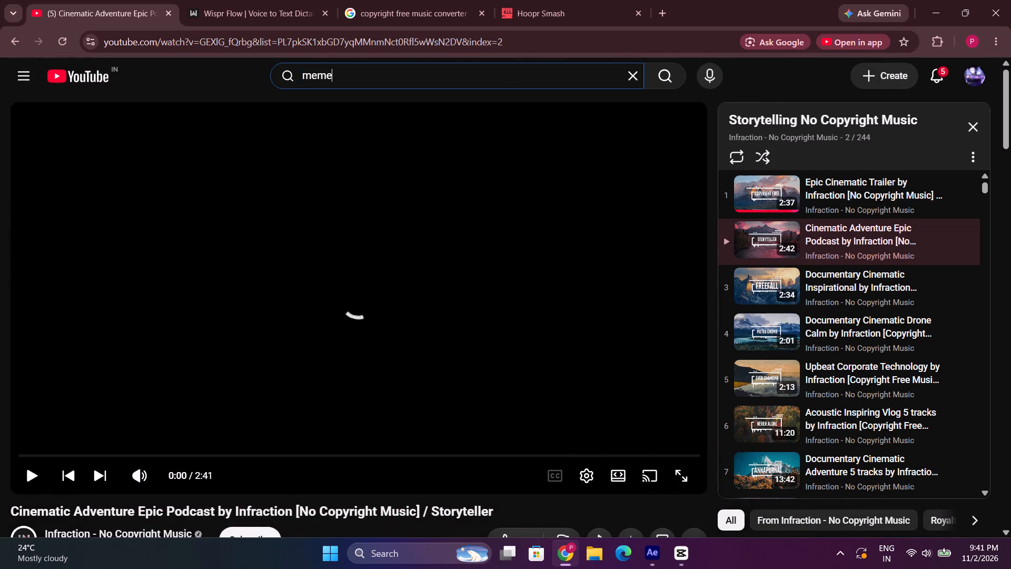
{"action": "key", "text": "space"}
{"action": "type", "text": "sfv"}
{"action": "key", "text": "space"}
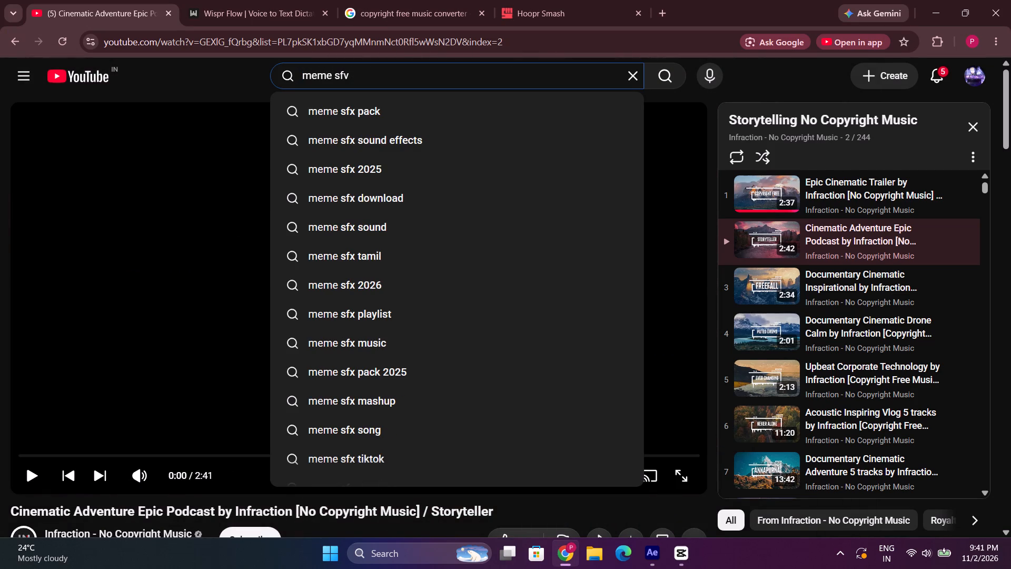
{"action": "left_click", "coordinate": [423, 101]}
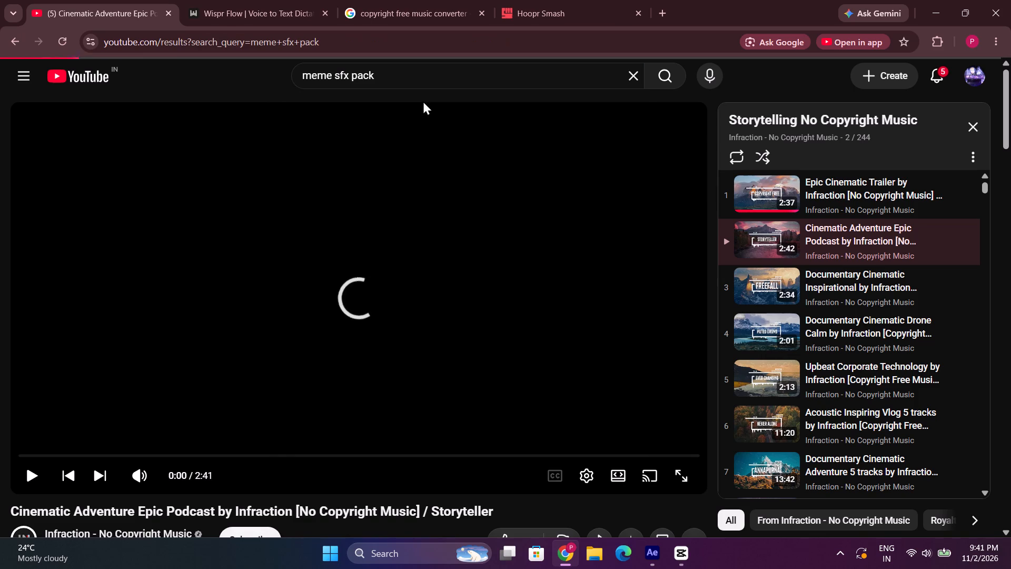
{"action": "scroll", "coordinate": [423, 101], "scroll_direction": "up", "scroll_amount": 1}
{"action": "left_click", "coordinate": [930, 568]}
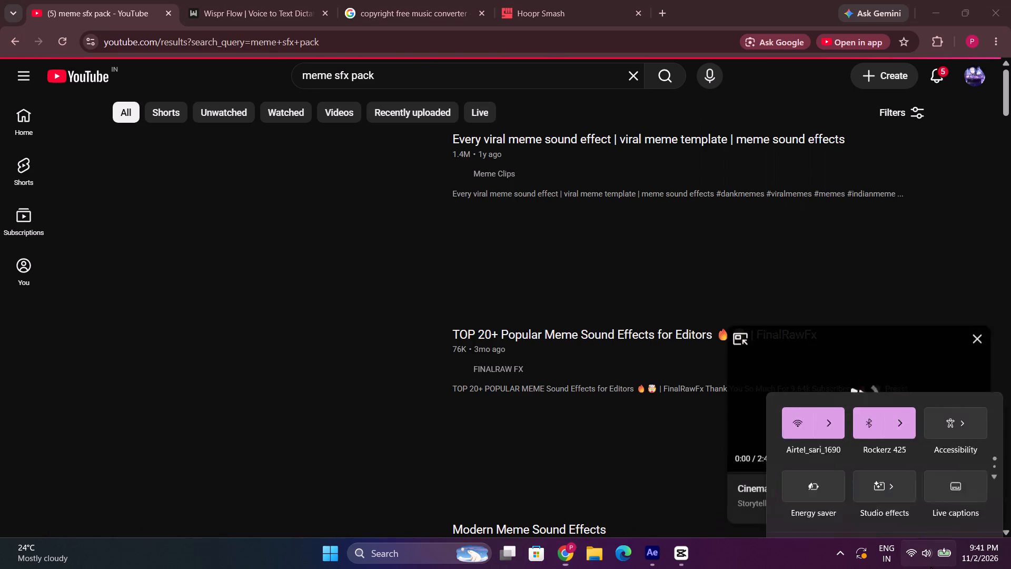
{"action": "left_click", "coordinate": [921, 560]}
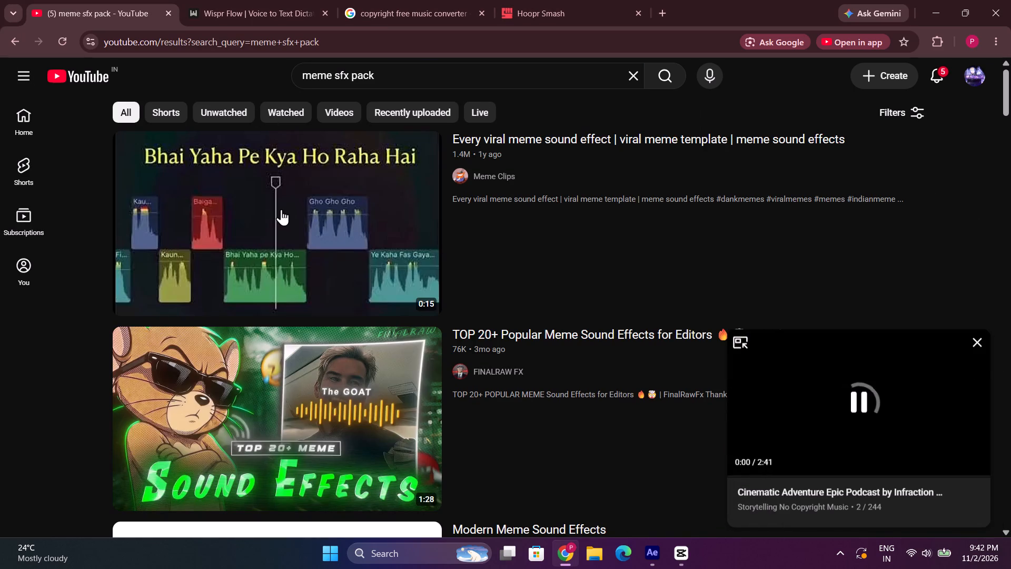
Open the video Every viral meme sound effect from the search results.
{"action": "left_click", "coordinate": [281, 209]}
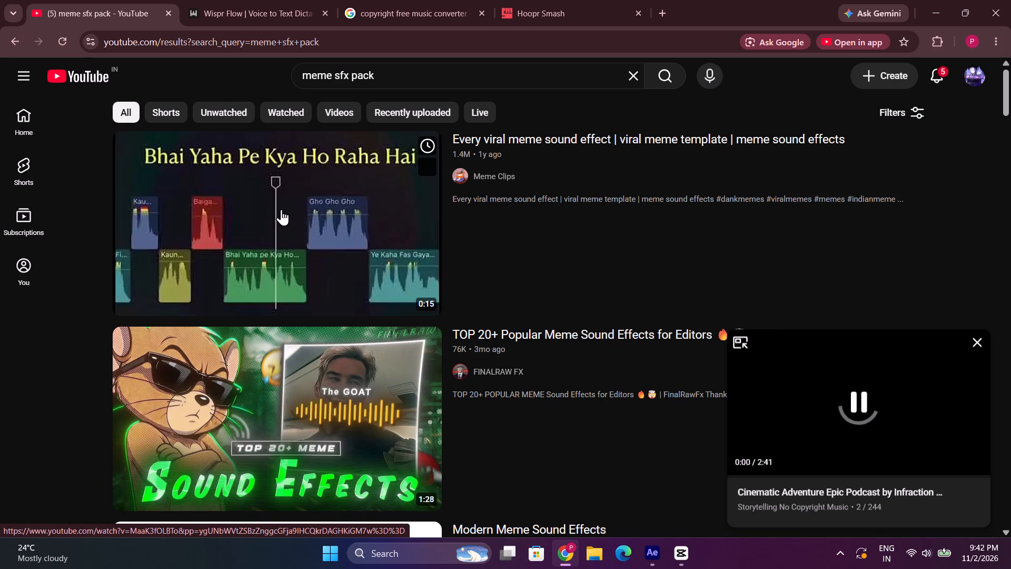
{"action": "scroll", "coordinate": [413, 398], "scroll_direction": "down", "scroll_amount": 2}
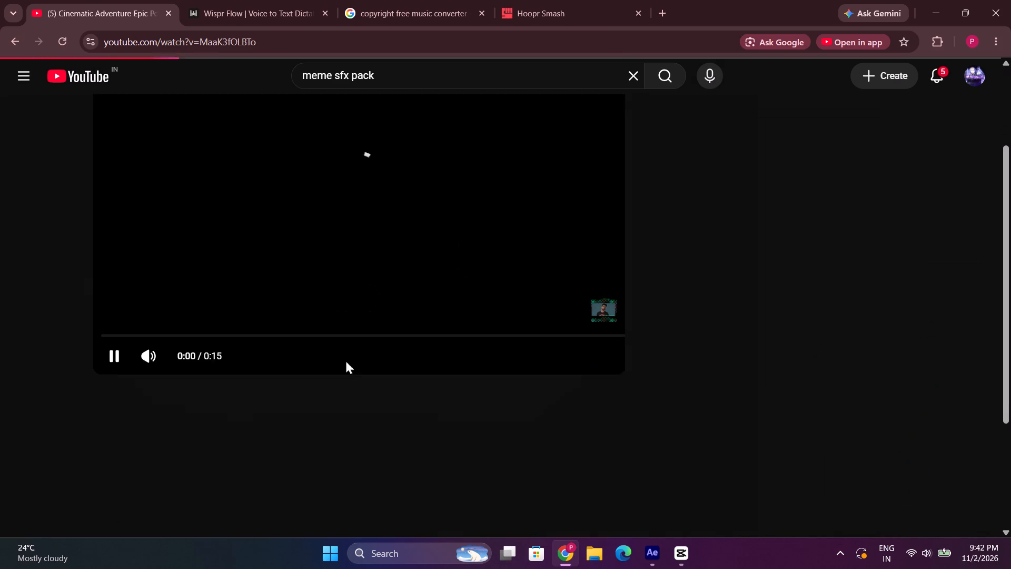